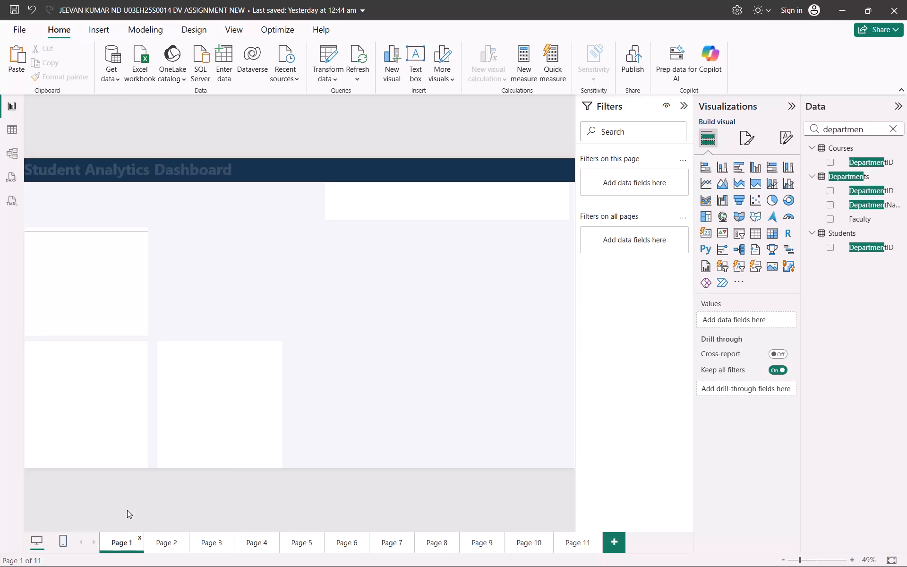
Paste the Grade Distribution donut chart onto Page 1 and shrink it to fit above the Average Marks Across Semesters chart.
click(224, 266)
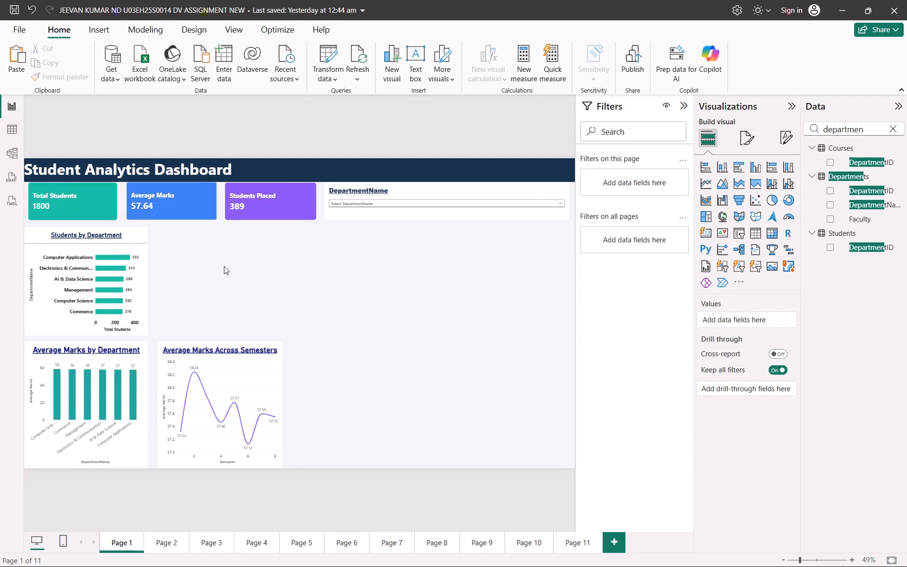
key(ctrl+v)
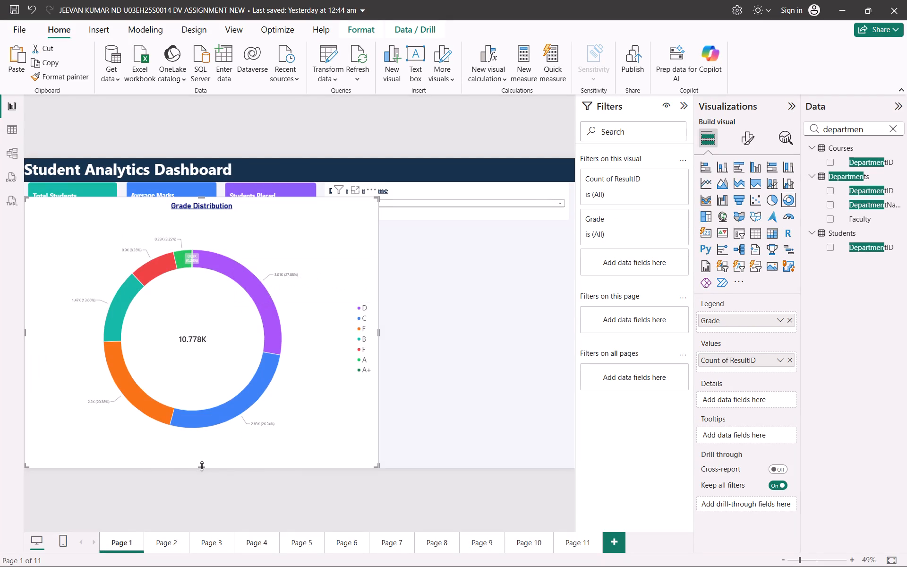
drag(202, 466, 222, 336)
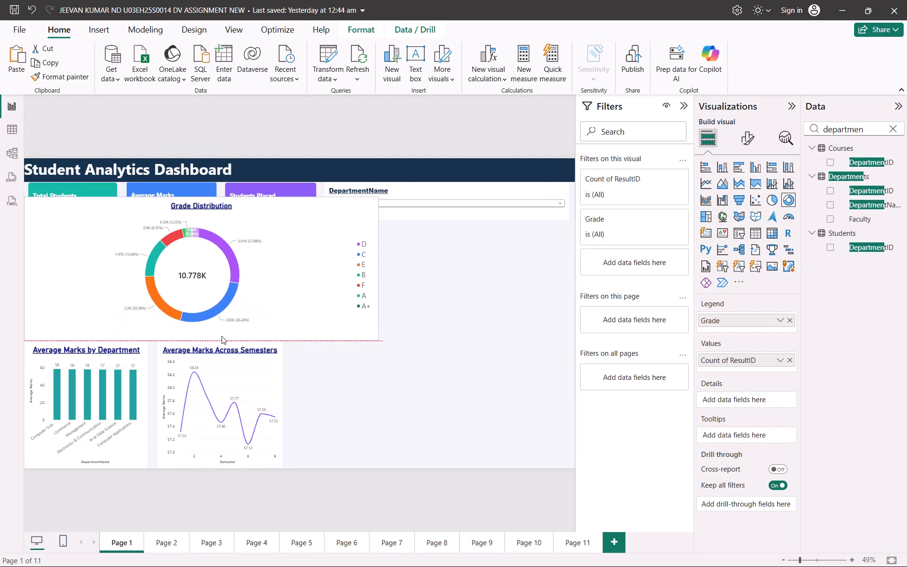
drag(222, 336, 224, 329)
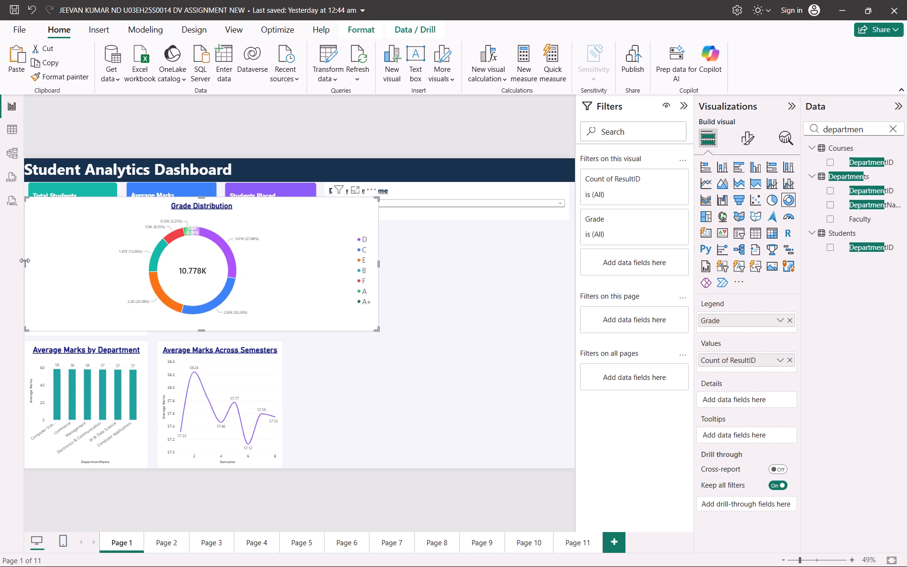
drag(25, 260, 154, 289)
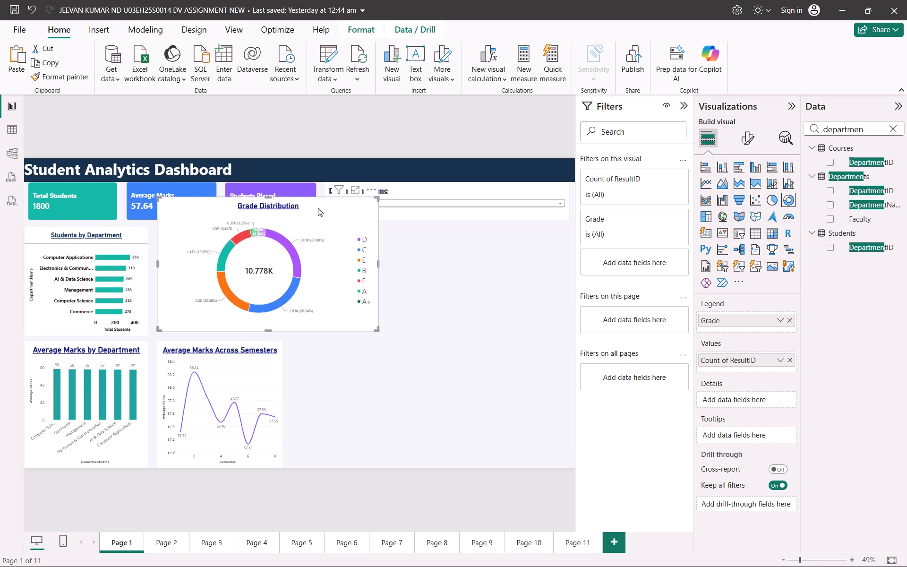
drag(378, 266, 293, 298)
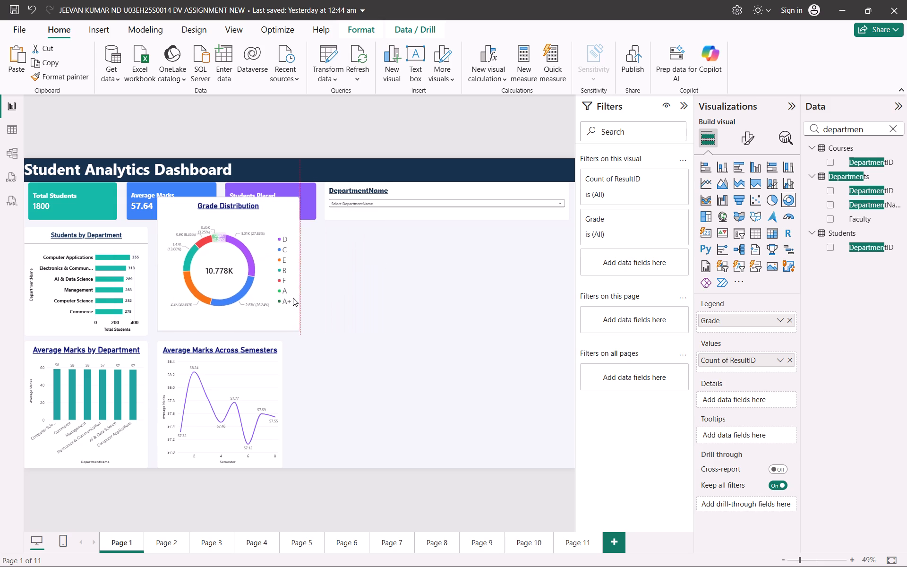
drag(293, 298, 282, 301)
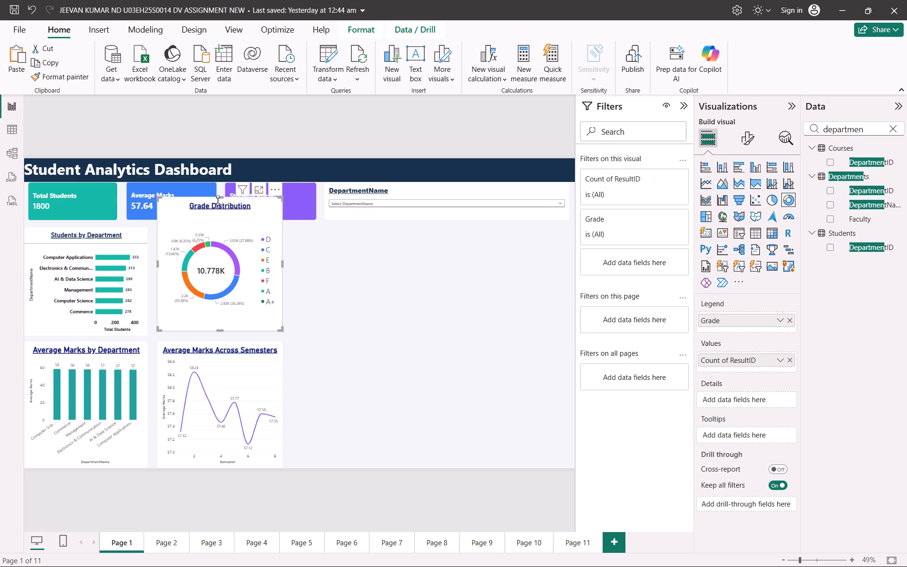
drag(222, 199, 226, 231)
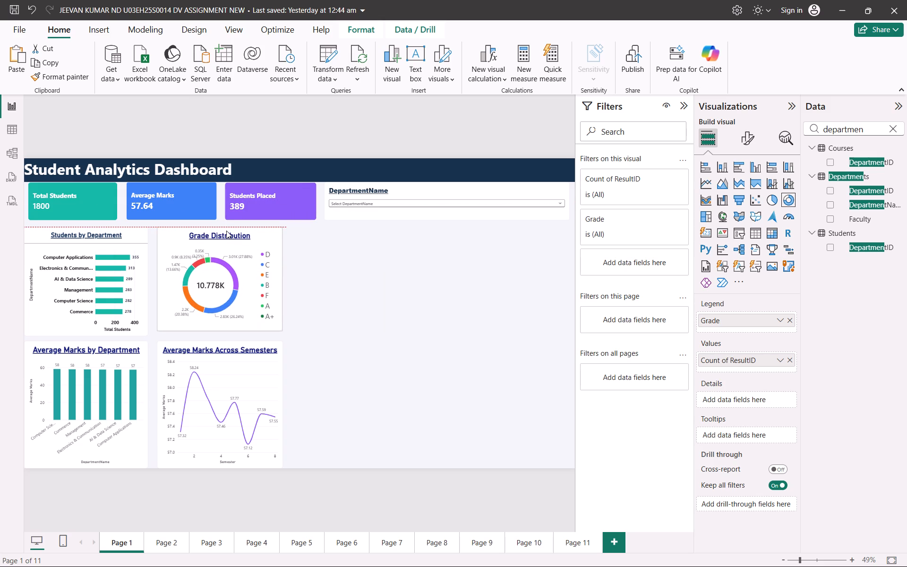
drag(226, 231, 226, 233)
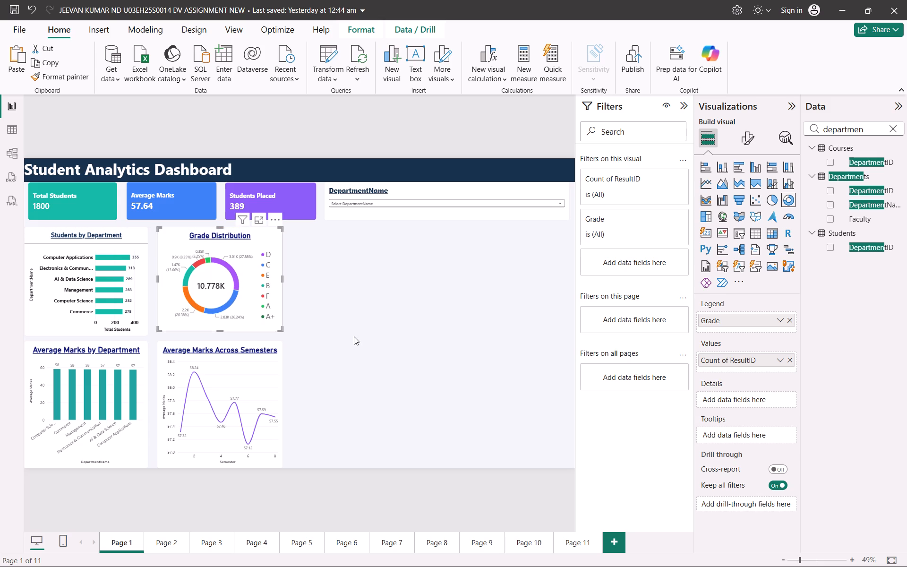
click(373, 348)
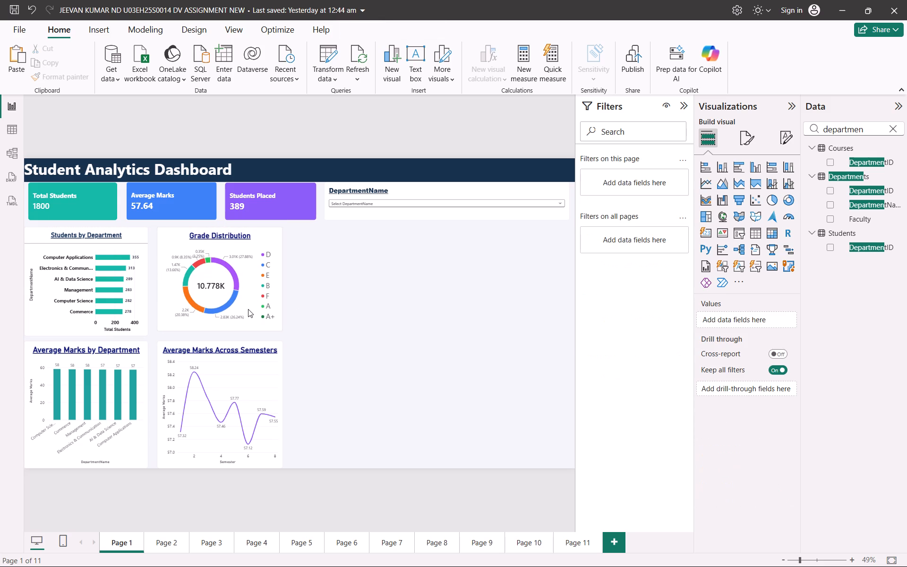
Align the top and bottom edges of the Grade Distribution chart with those of the Students by Department chart.
click(244, 312)
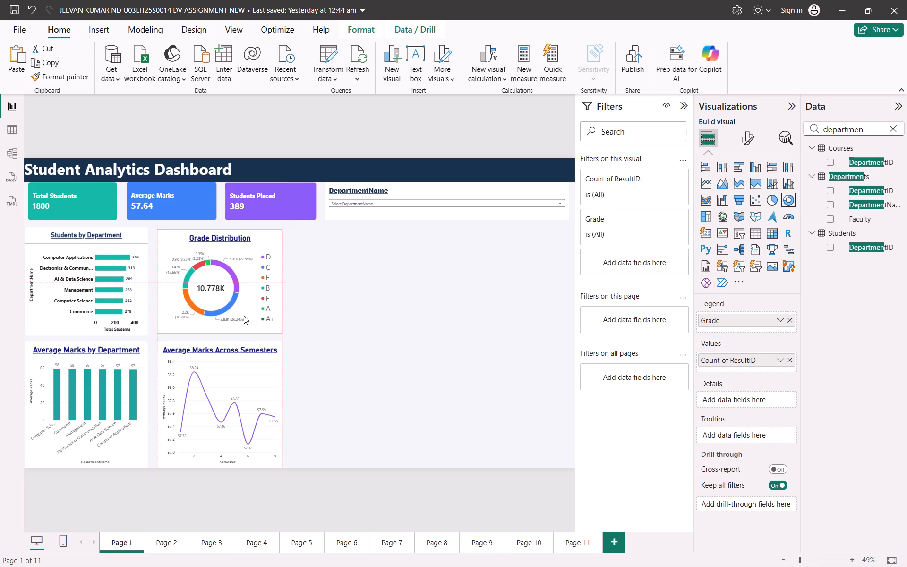
click(222, 332)
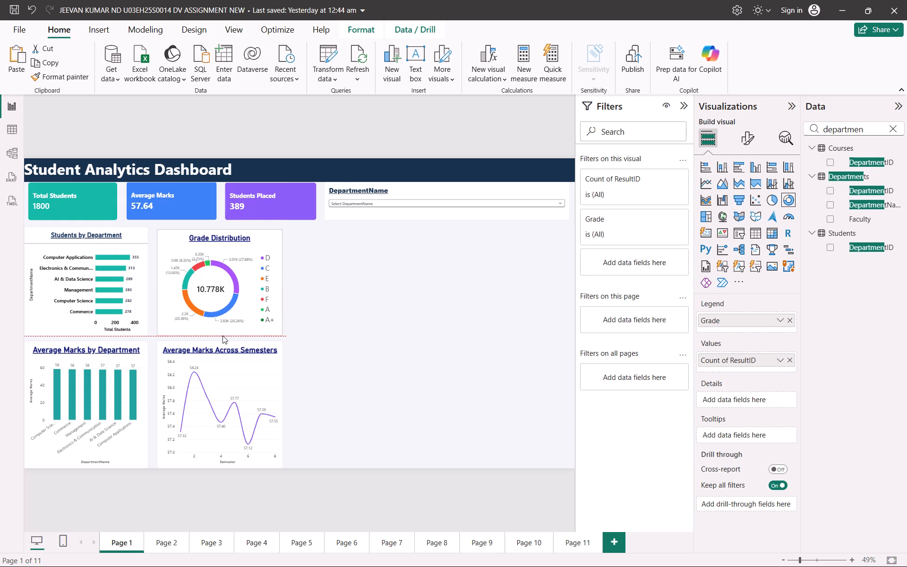
click(342, 343)
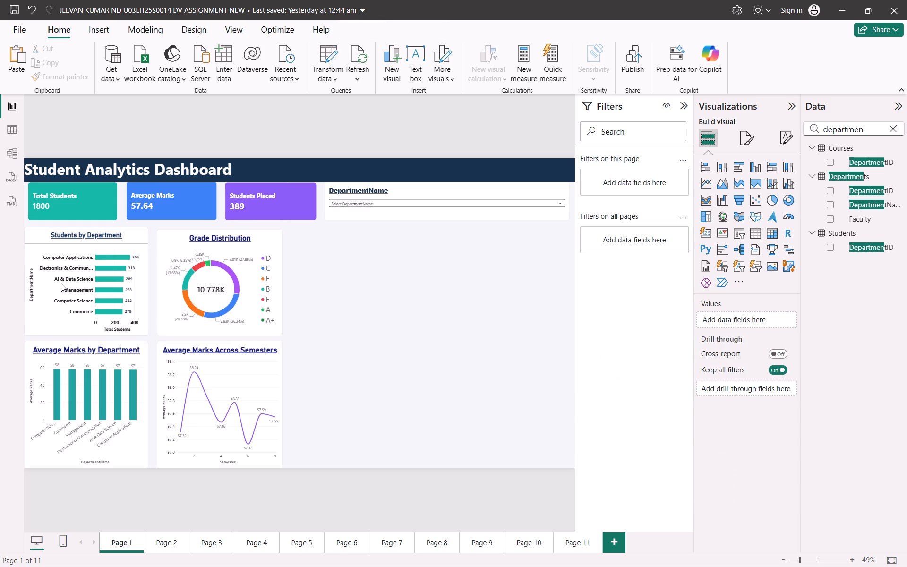
click(130, 241)
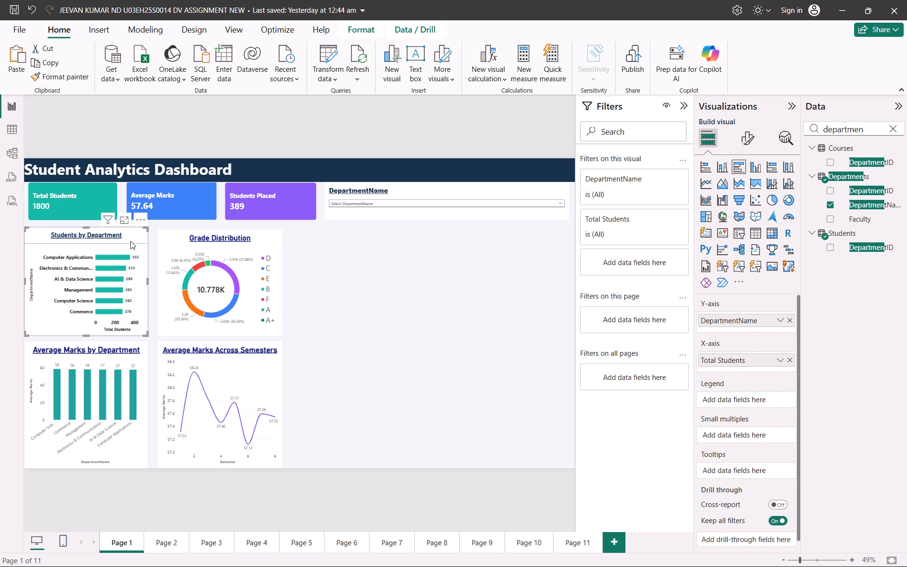
click(257, 240)
click(222, 229)
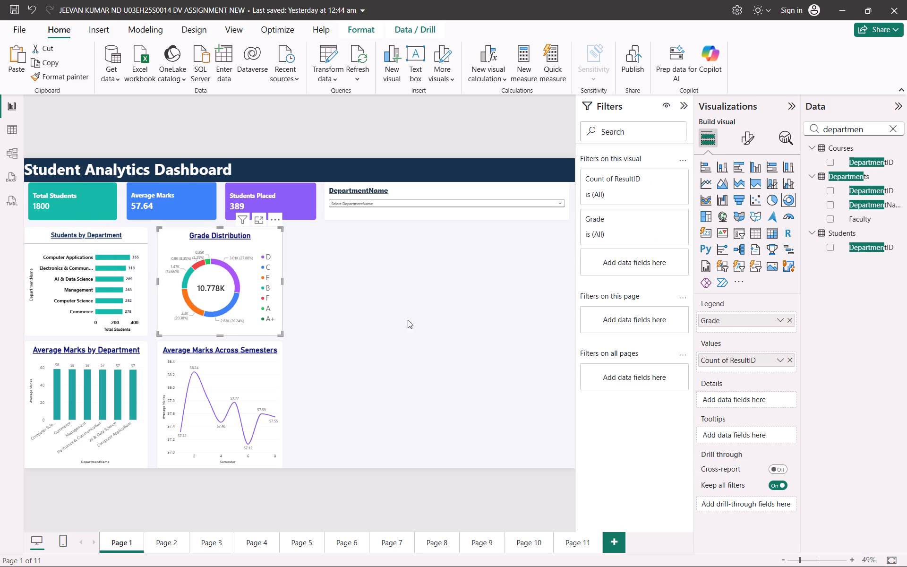
click(436, 269)
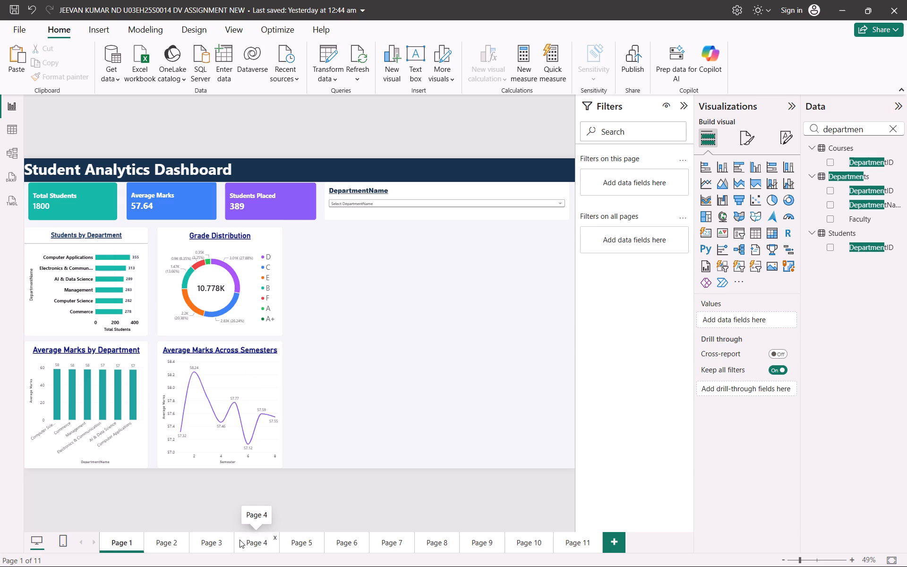
Copy the Students by Scholarship Type treemap from Page 6 and paste it onto Page 1.
click(302, 542)
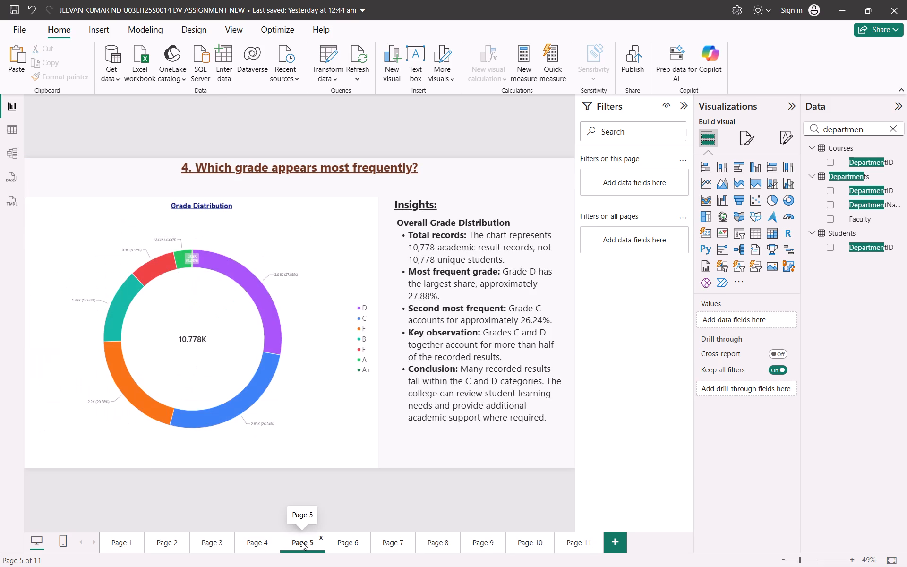
click(340, 550)
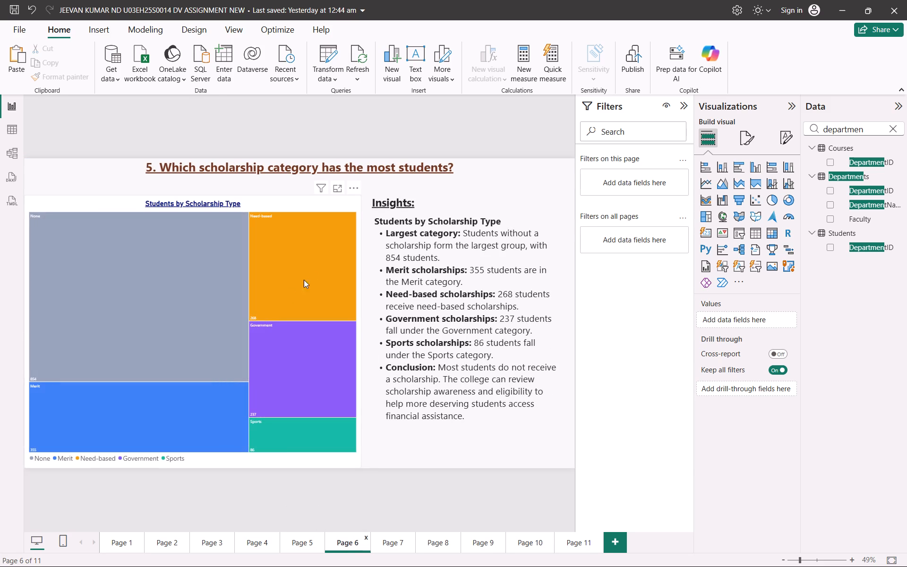
right_click(314, 270)
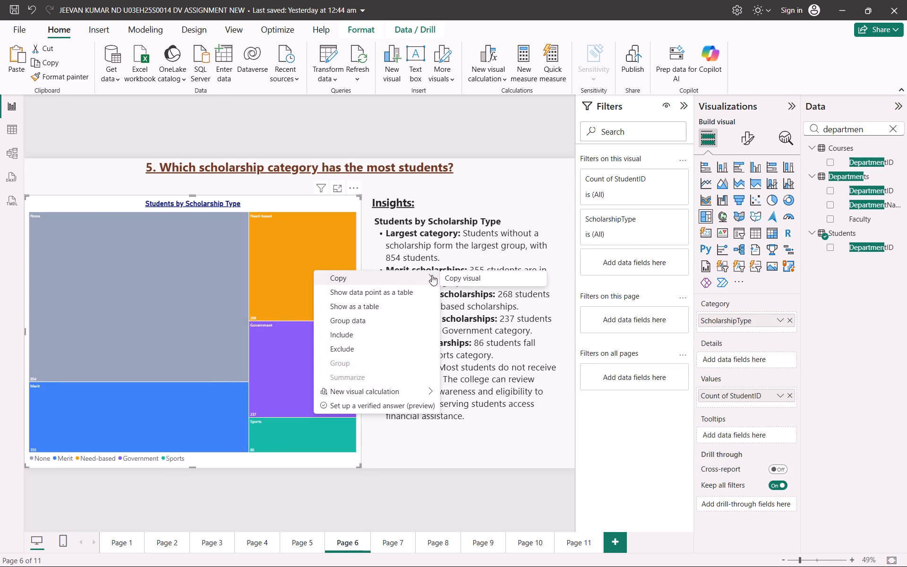
click(450, 272)
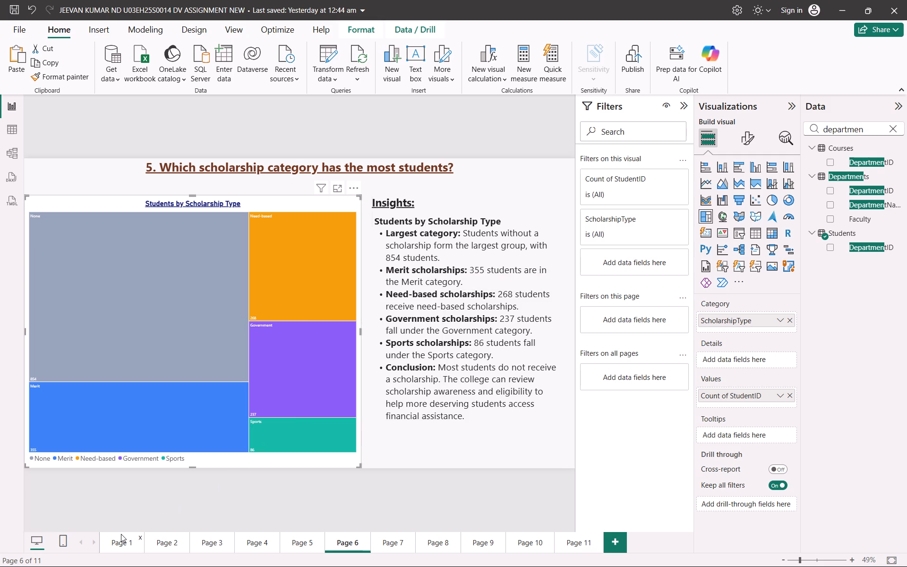
click(121, 535)
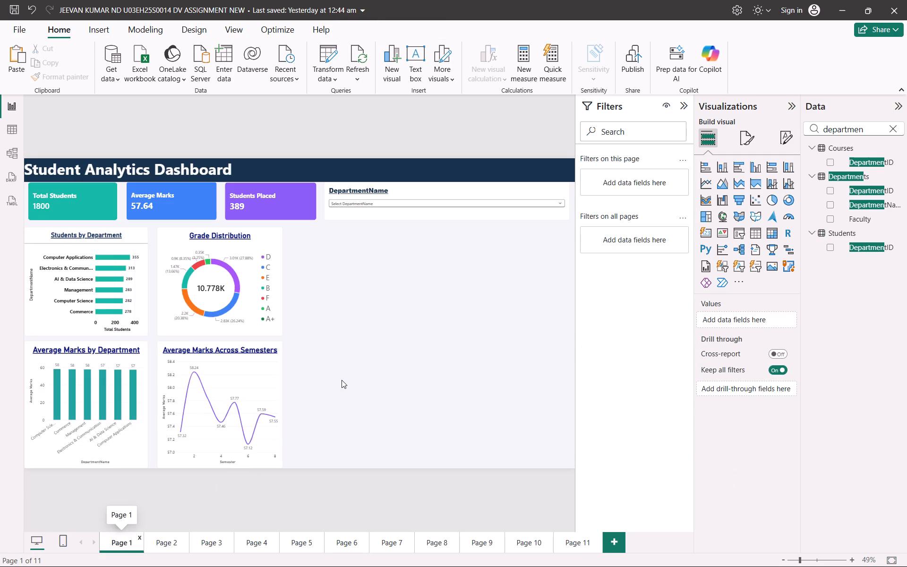
key(ctrl+v)
Move the pasted treemap away from the department charts and shrink it to about the width of the Grade Distribution chart.
drag(299, 320, 445, 342)
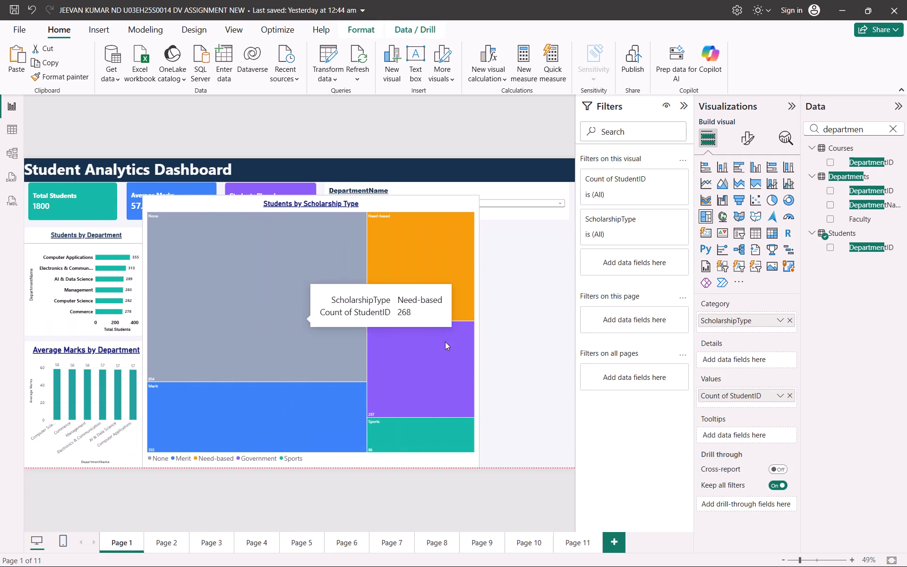
drag(445, 342, 599, 333)
drag(407, 326, 466, 344)
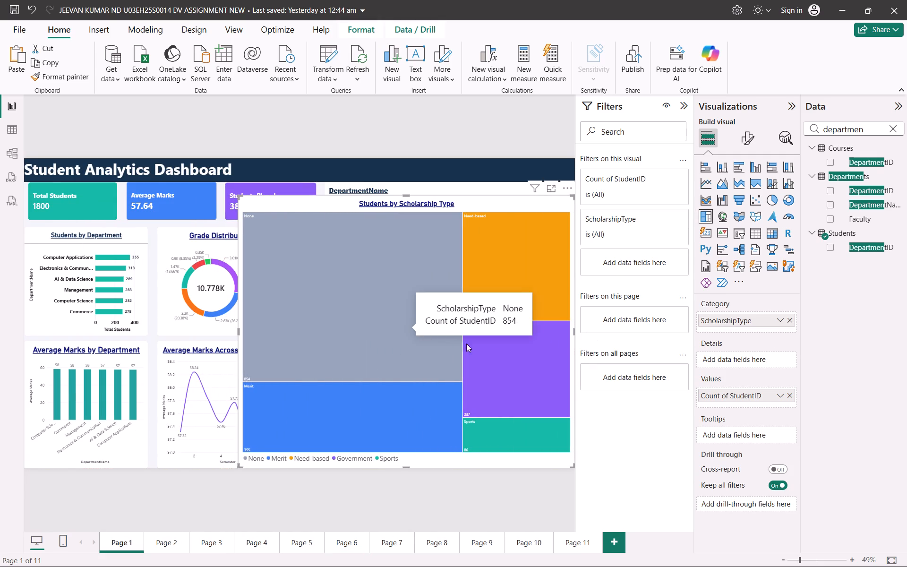
drag(466, 344, 423, 288)
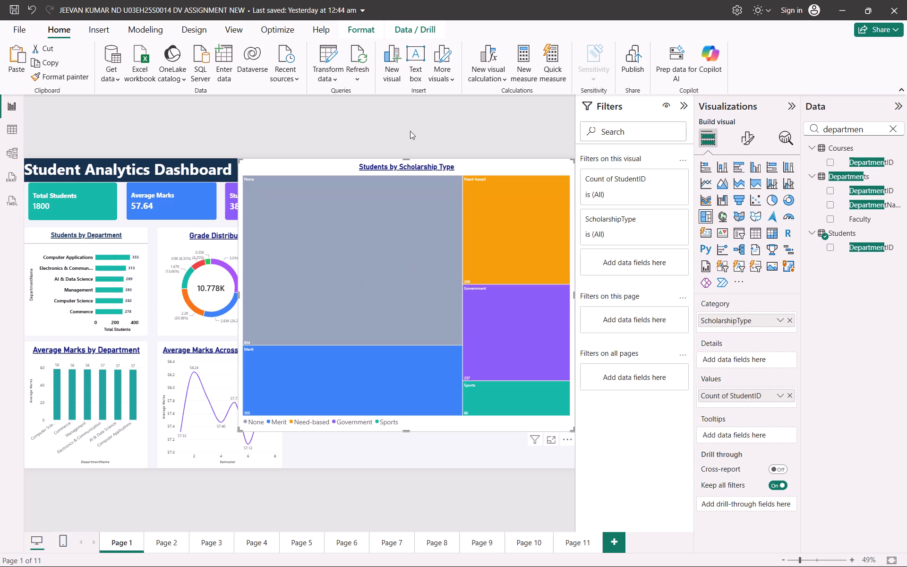
drag(407, 155, 434, 189)
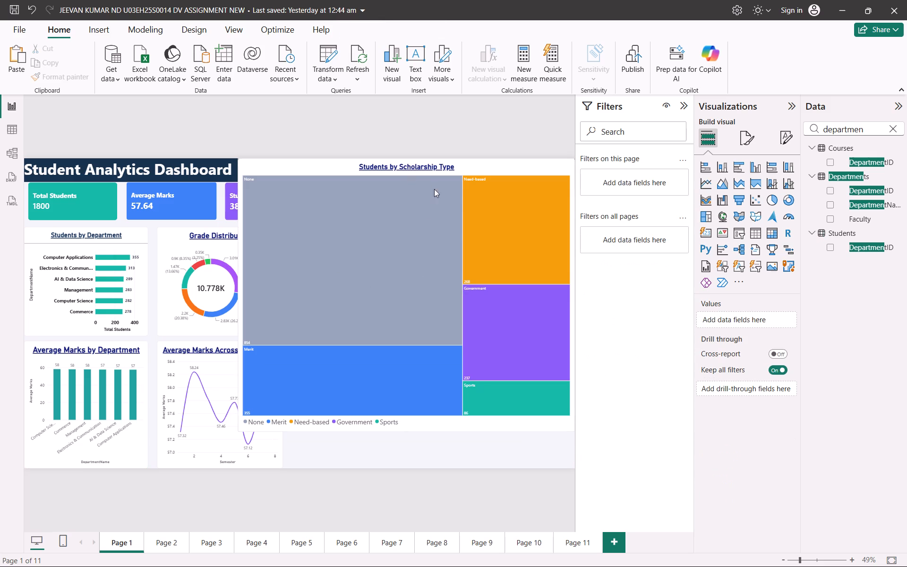
drag(434, 189, 565, 163)
click(565, 163)
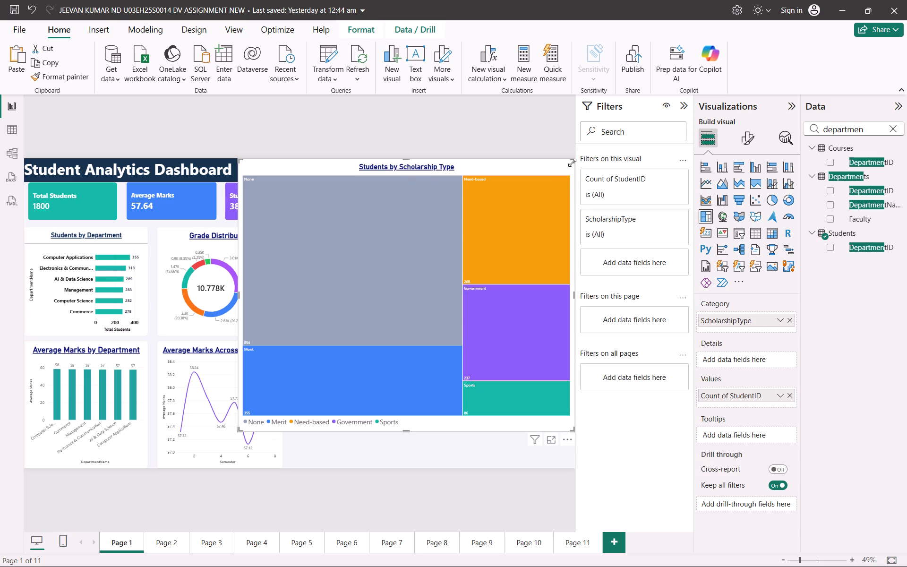
drag(572, 161, 385, 295)
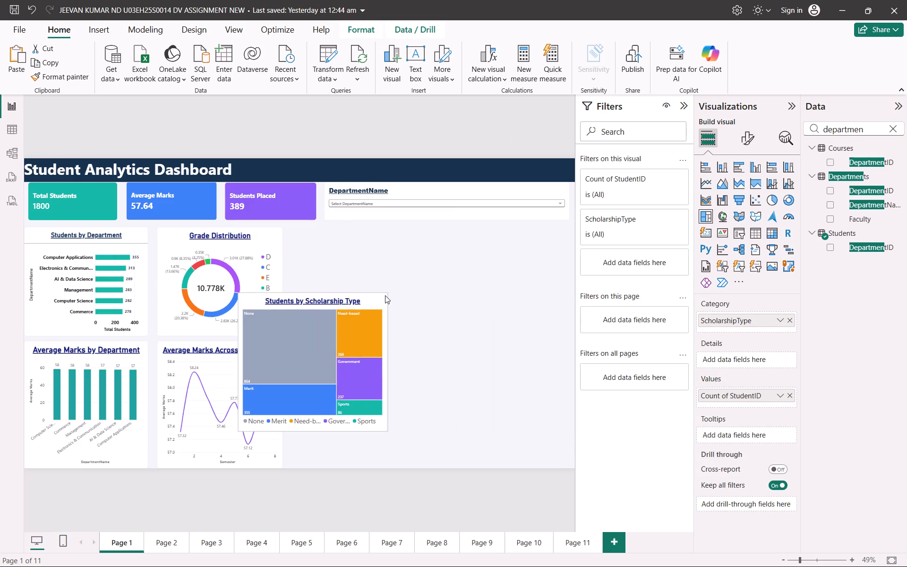
drag(385, 295, 335, 301)
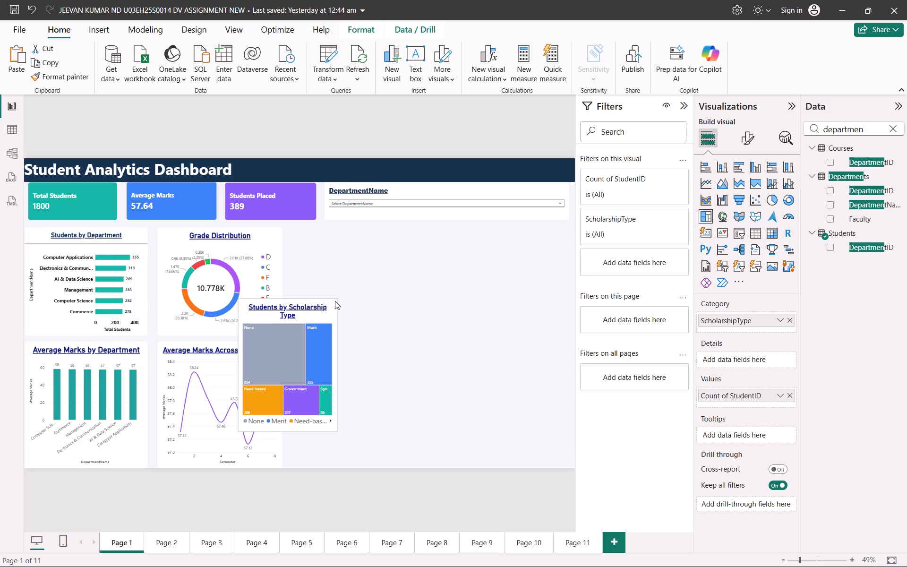
drag(335, 301, 367, 292)
Place the treemap beside the Grade Distribution chart and match its top and bottom edges to that chart.
drag(321, 326, 372, 250)
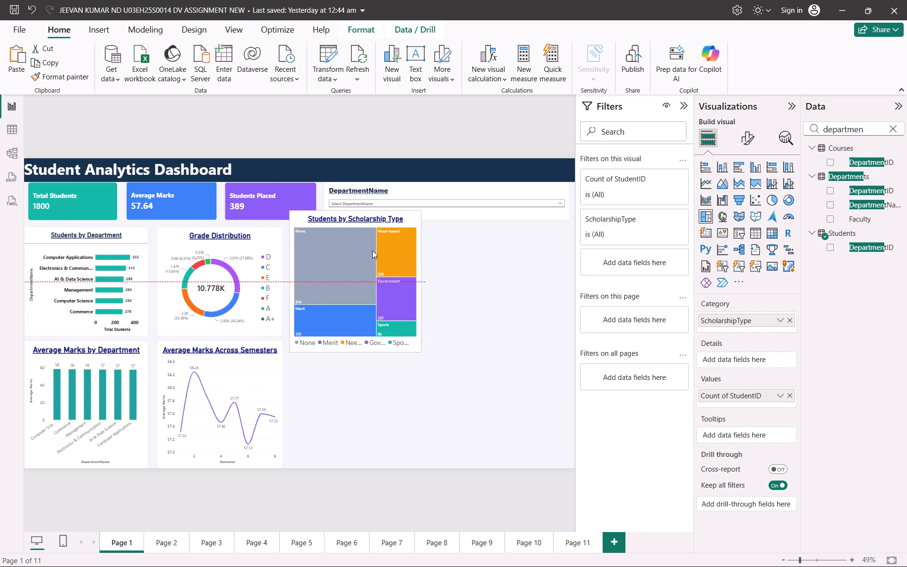
drag(372, 250, 376, 260)
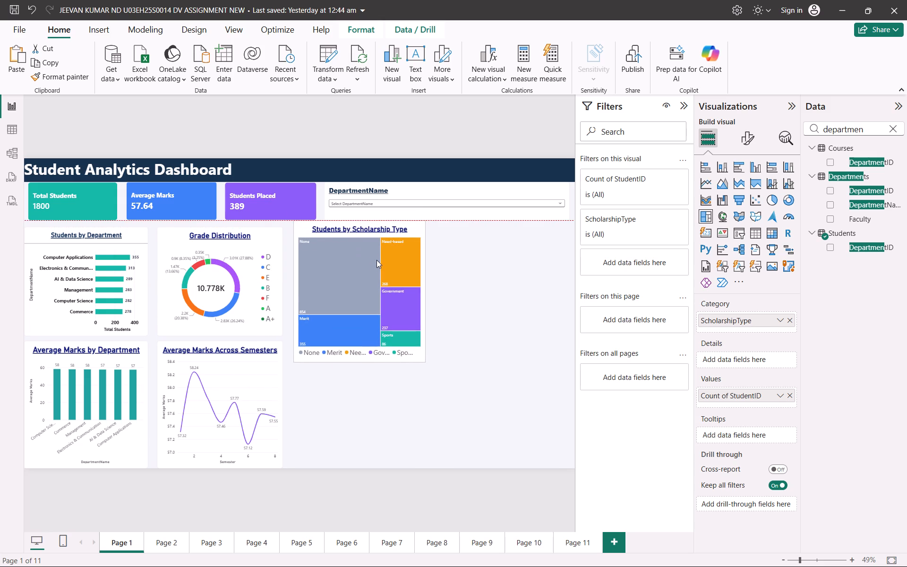
drag(376, 260, 378, 262)
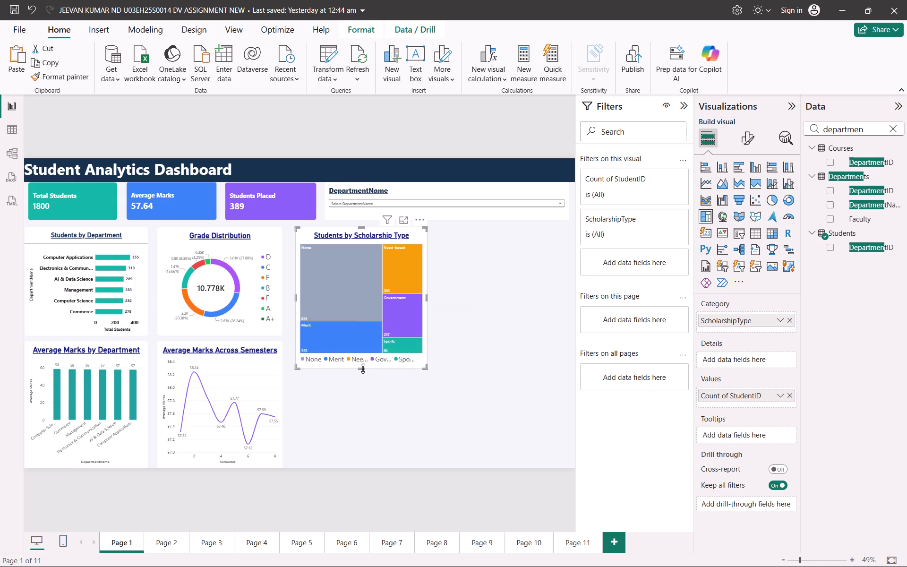
drag(363, 369, 358, 335)
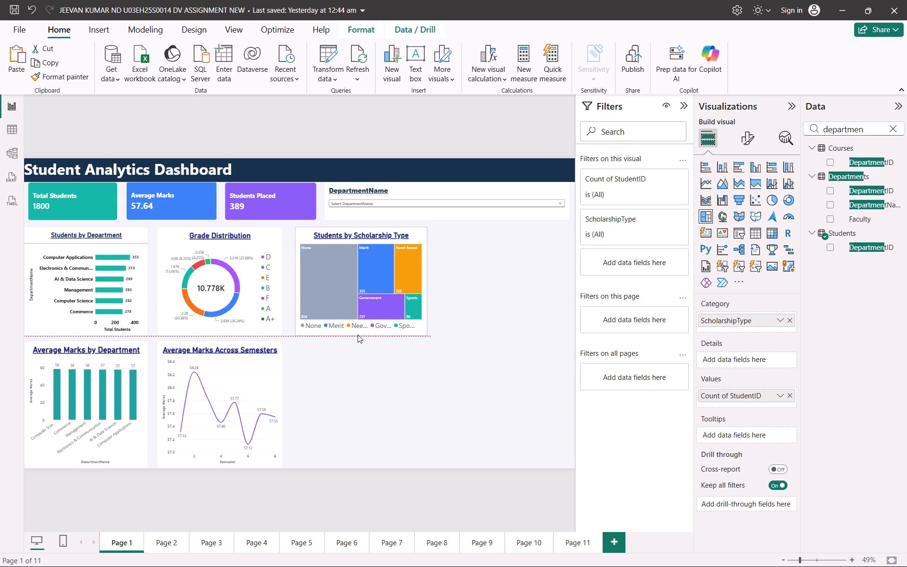
drag(358, 335, 355, 335)
drag(355, 335, 358, 335)
click(397, 435)
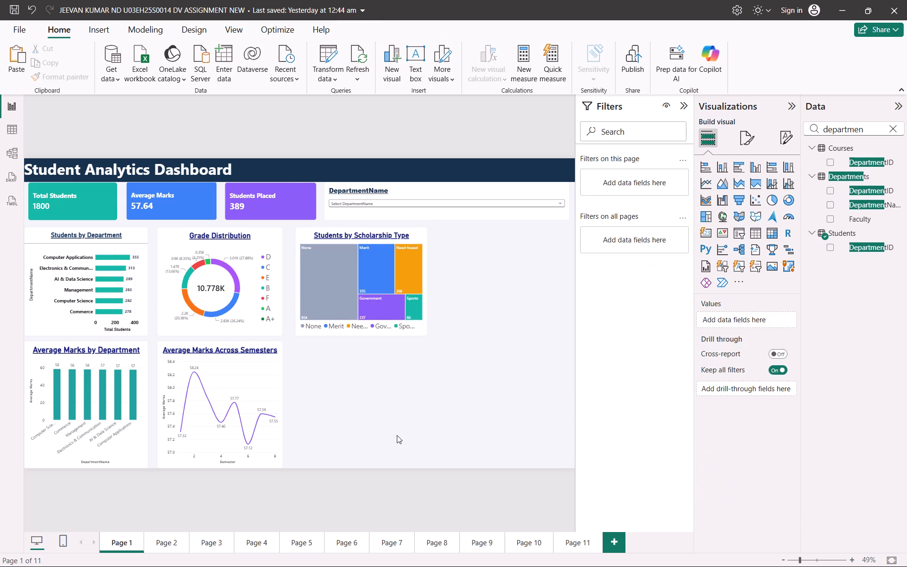
Move the Students by Scholarship Type treemap slightly closer to the Grade Distribution chart and align its bottom edge with the top chart row.
click(365, 299)
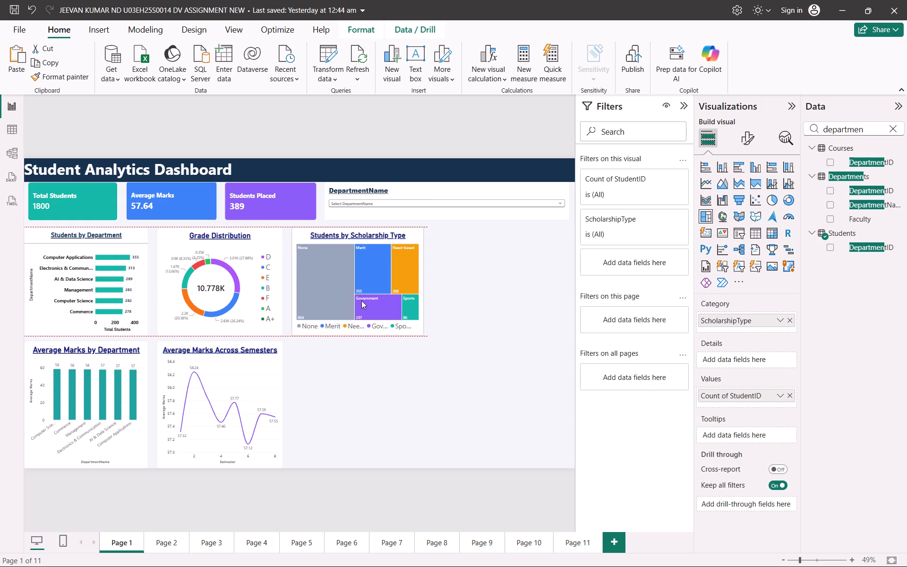
click(358, 337)
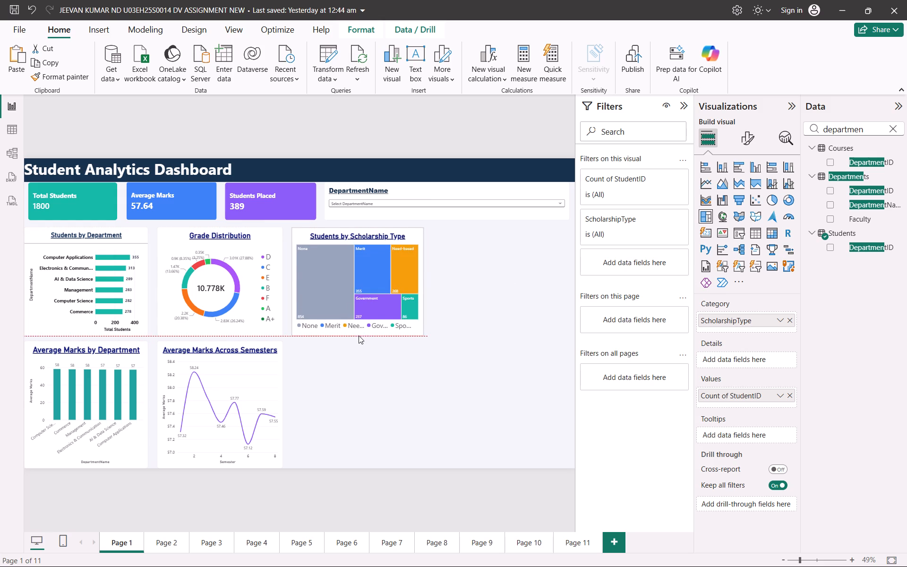
click(365, 425)
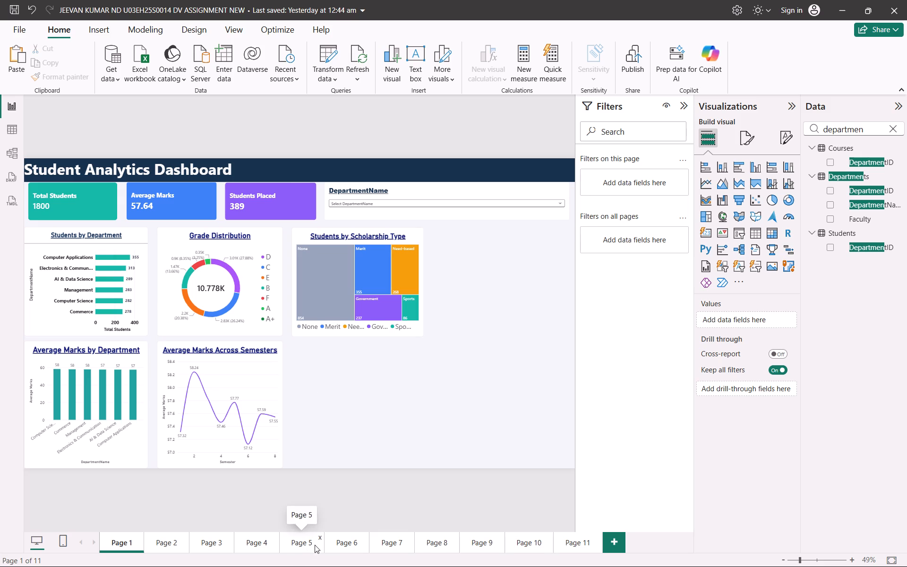
Copy the Employability Score vs Annual Salary scatter plot from Page 7 and paste it onto Page 1.
click(343, 544)
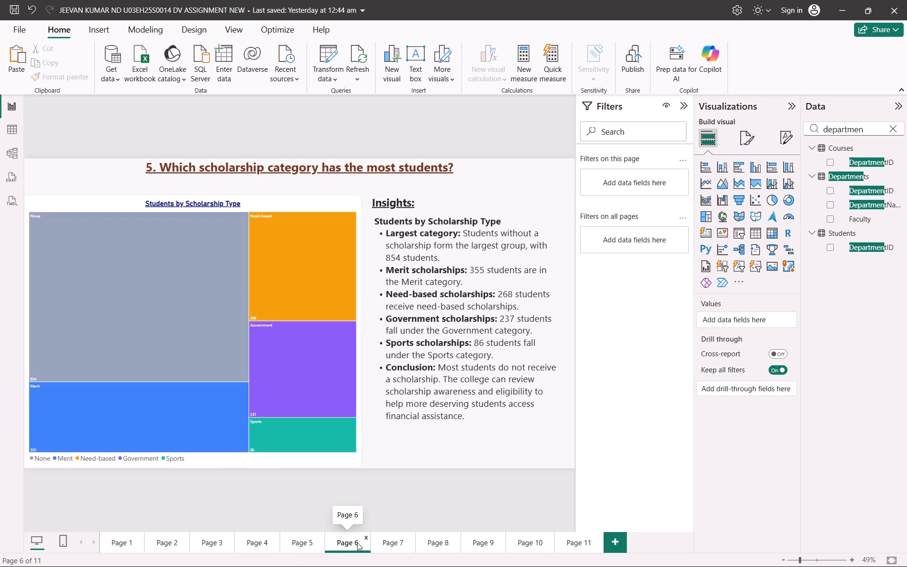
click(380, 544)
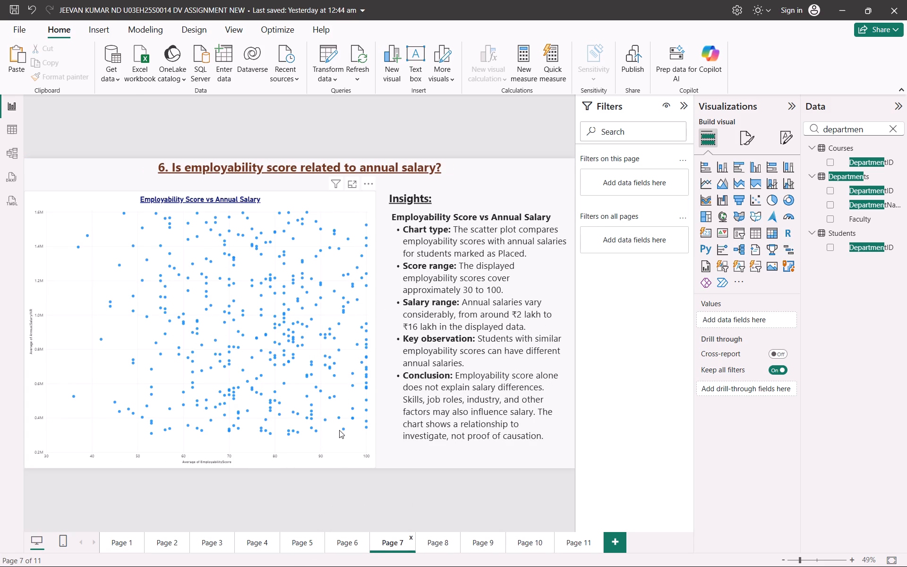
right_click(337, 453)
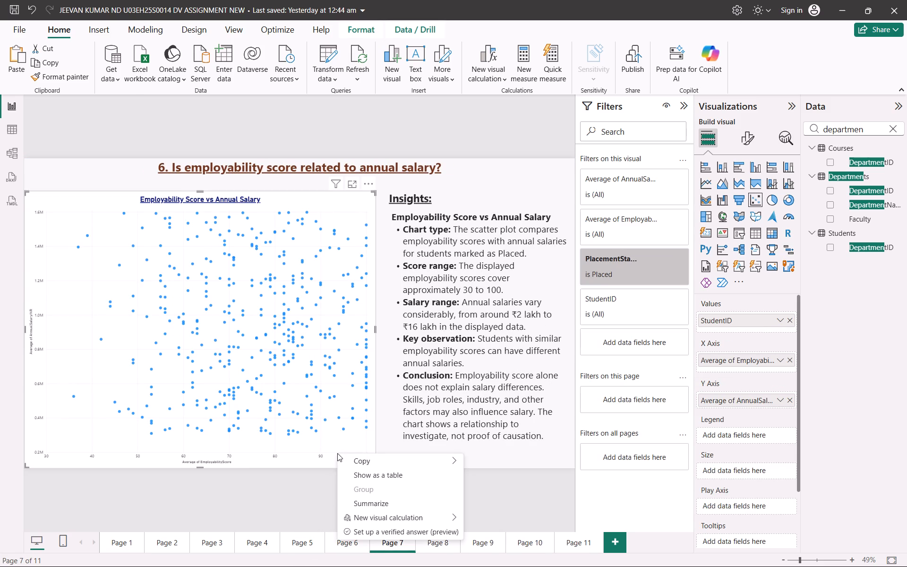
click(491, 463)
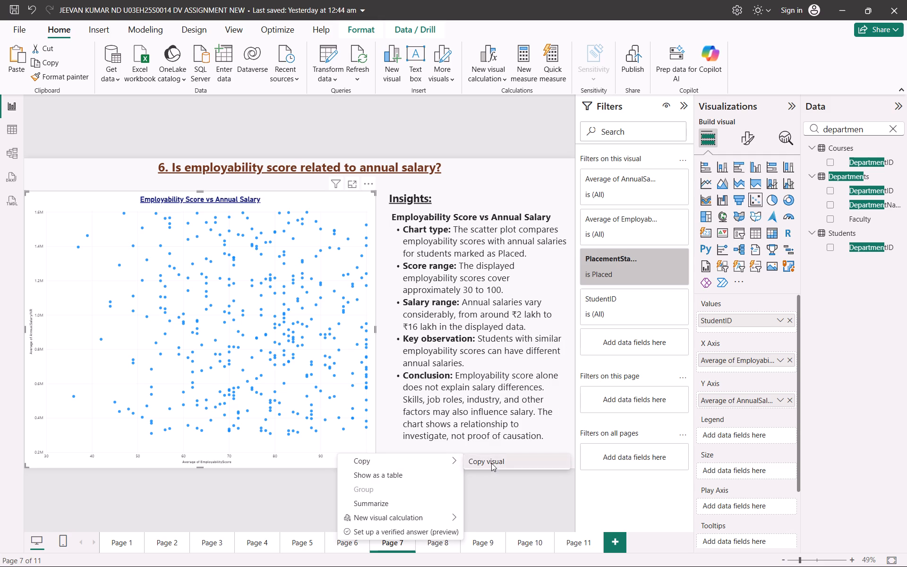
click(349, 542)
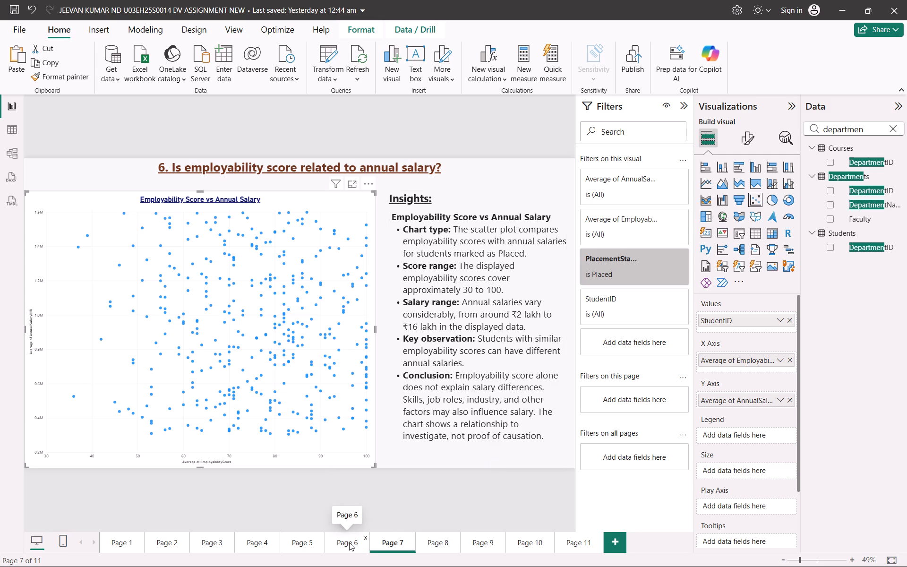
click(176, 540)
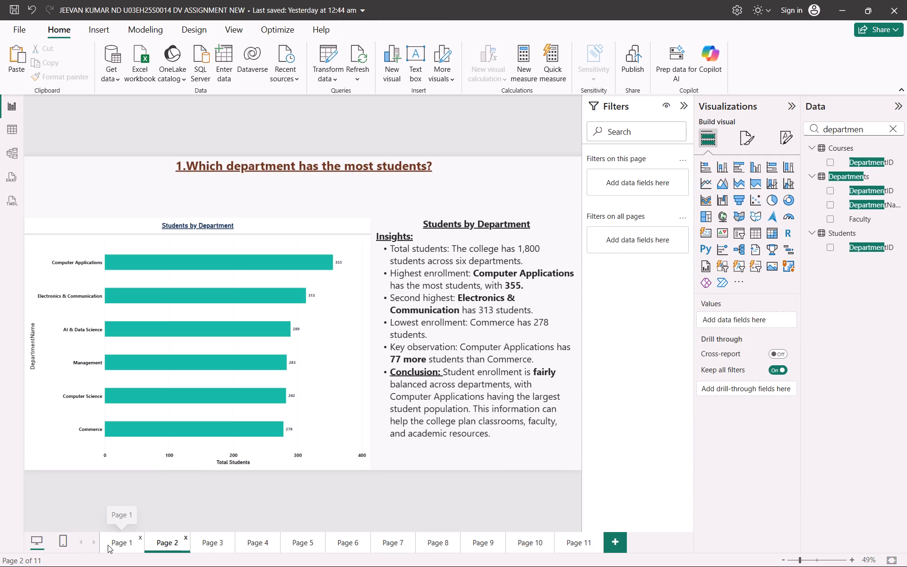
click(108, 545)
click(359, 415)
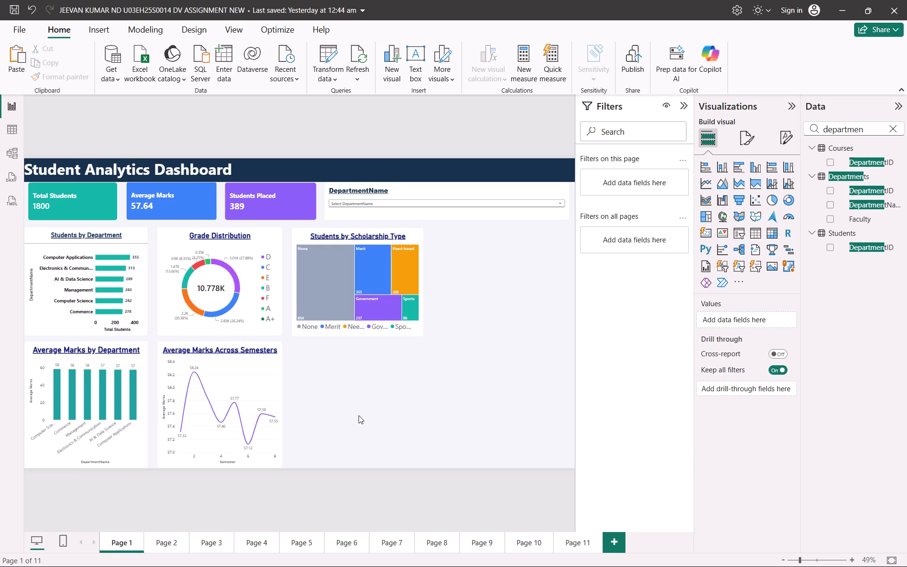
key(ctrl+v)
Fit the scatter plot beneath the treemap, matching the treemap's width and the top and bottom edges of the Average Marks Across Semesters chart.
drag(288, 405, 455, 463)
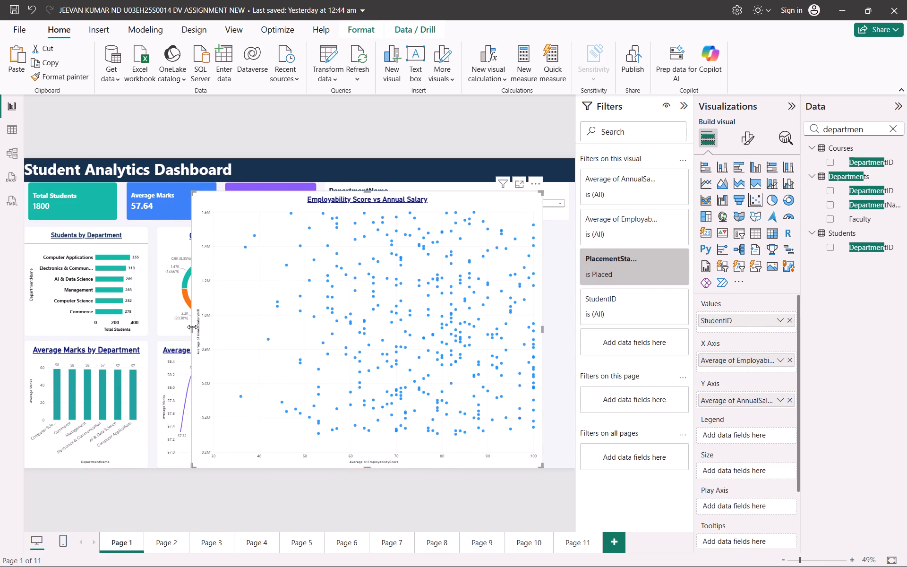
drag(192, 327, 315, 366)
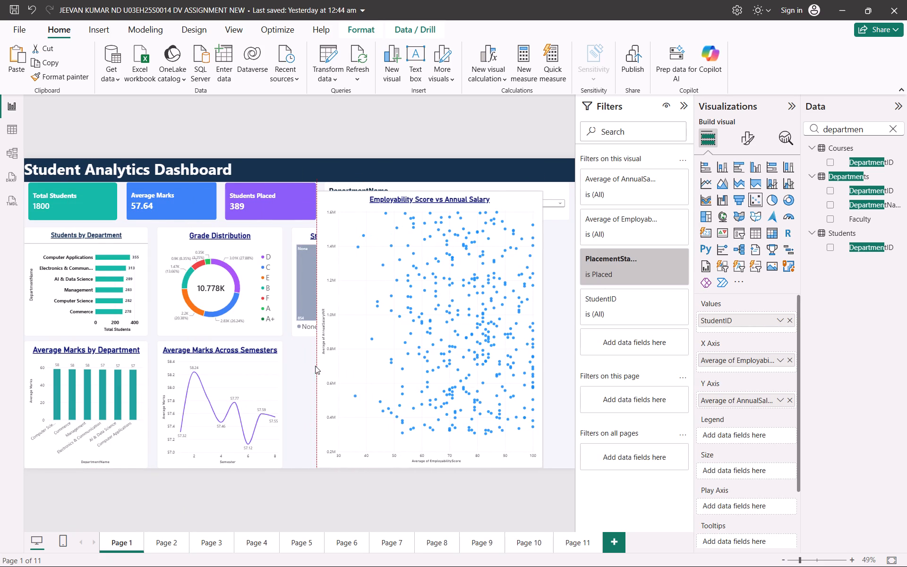
drag(315, 366, 293, 369)
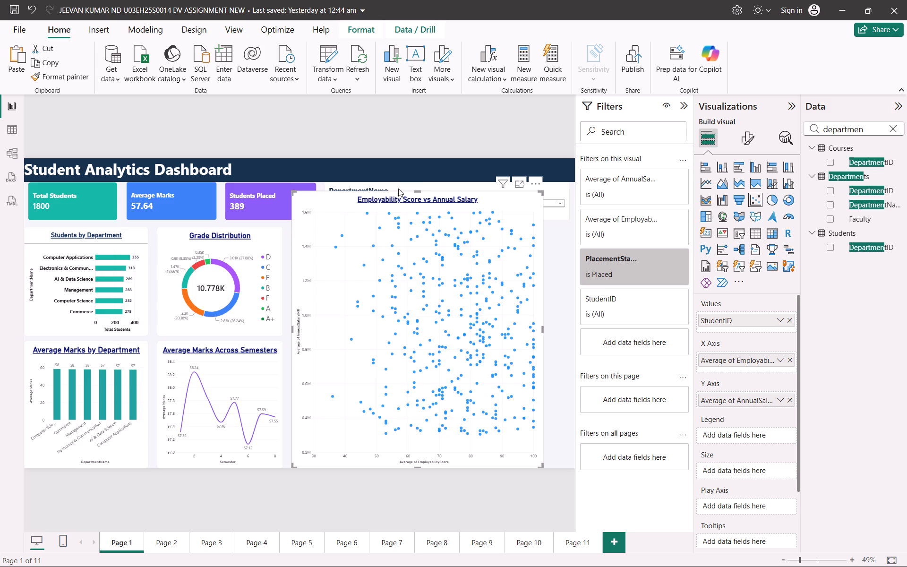
drag(420, 194, 428, 350)
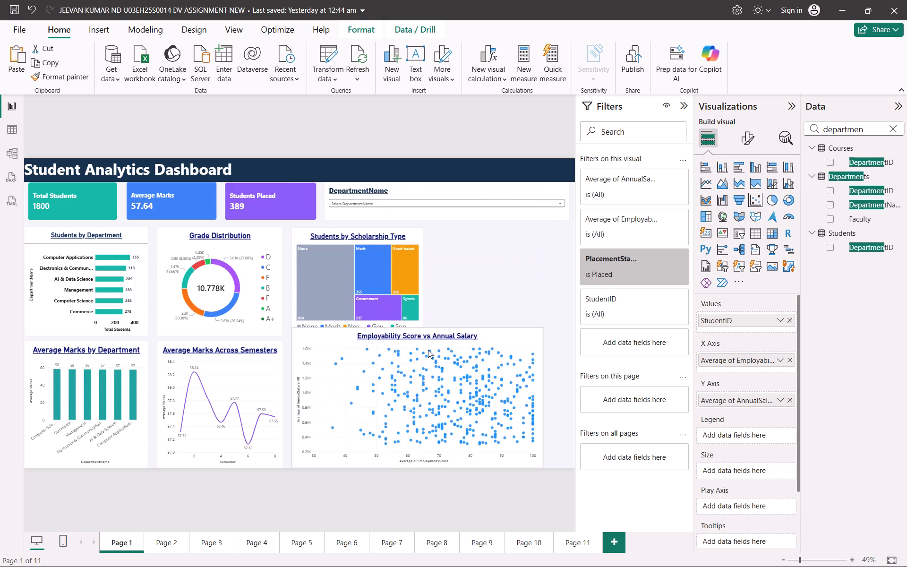
drag(428, 350, 428, 344)
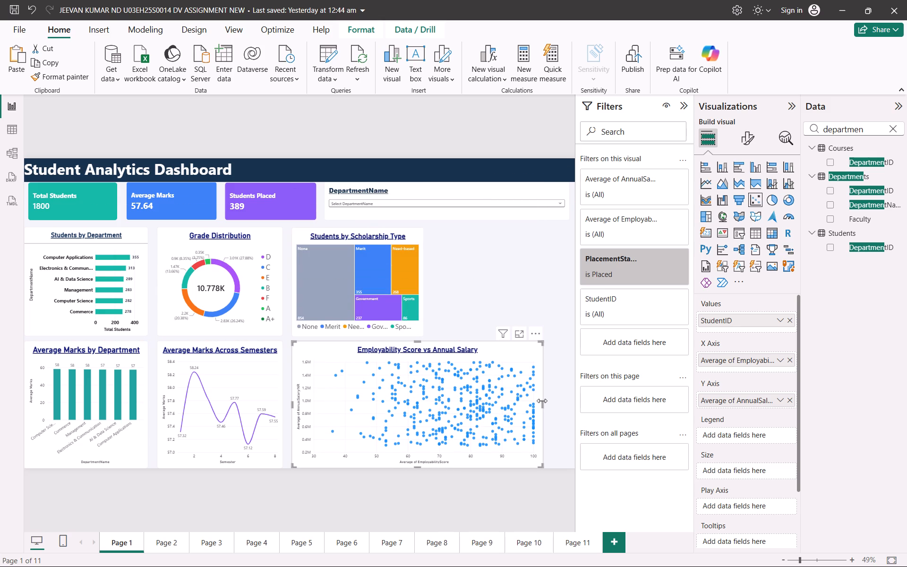
drag(542, 401, 425, 400)
click(490, 396)
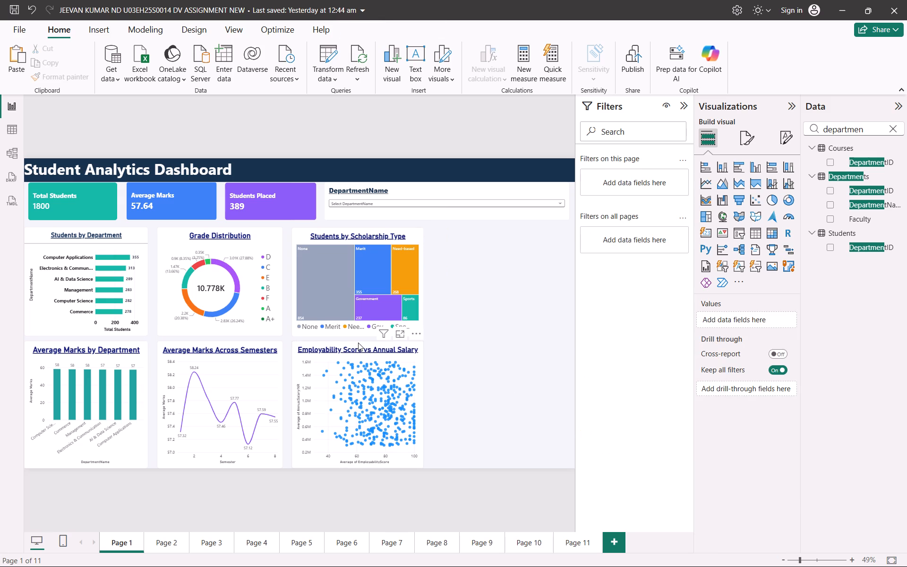
click(366, 357)
click(357, 342)
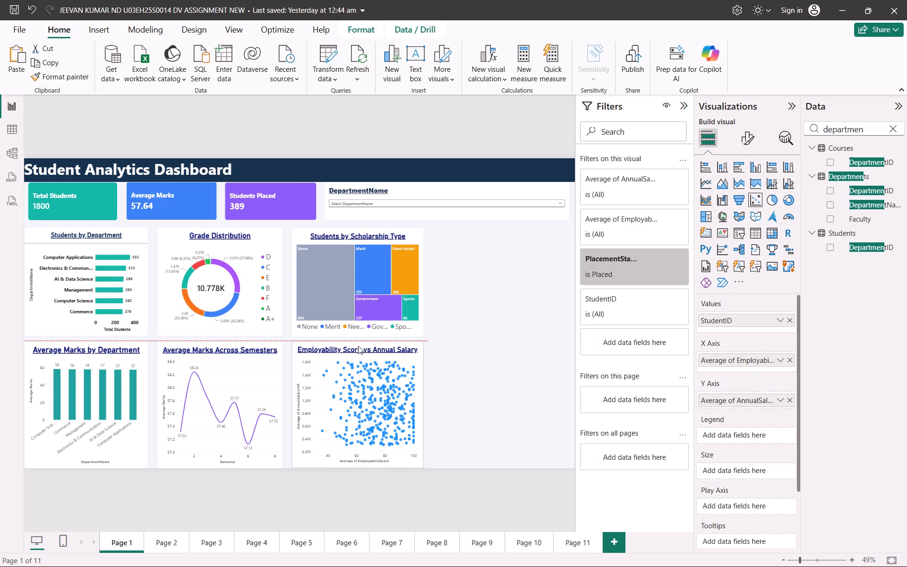
click(498, 391)
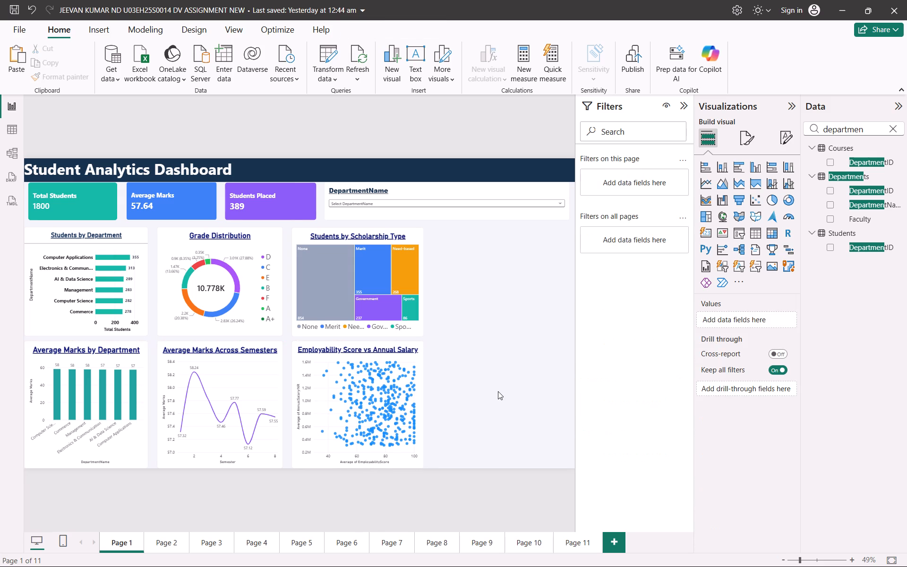
Copy the Average Weekly Study Hours Across Semesters area chart from Page 8 and paste it onto Page 1.
click(467, 540)
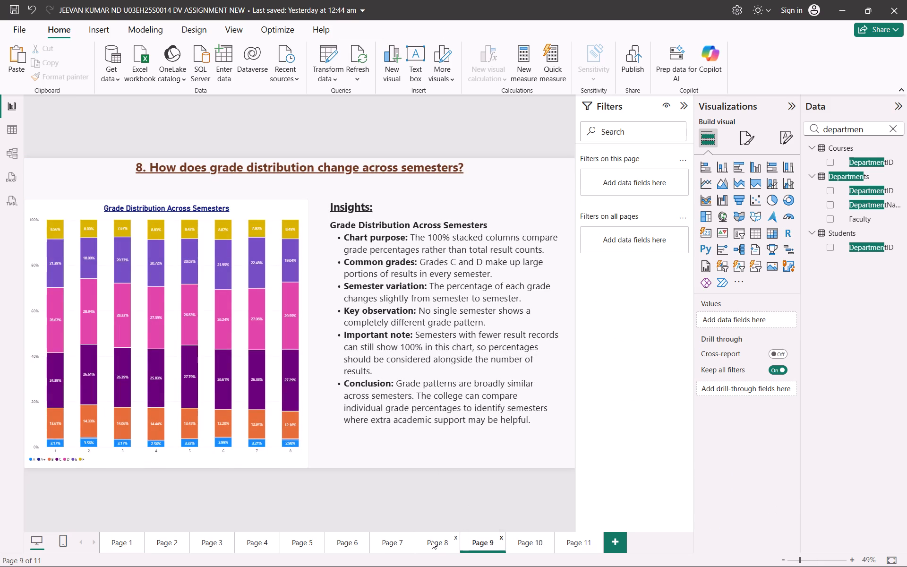
click(432, 541)
click(402, 542)
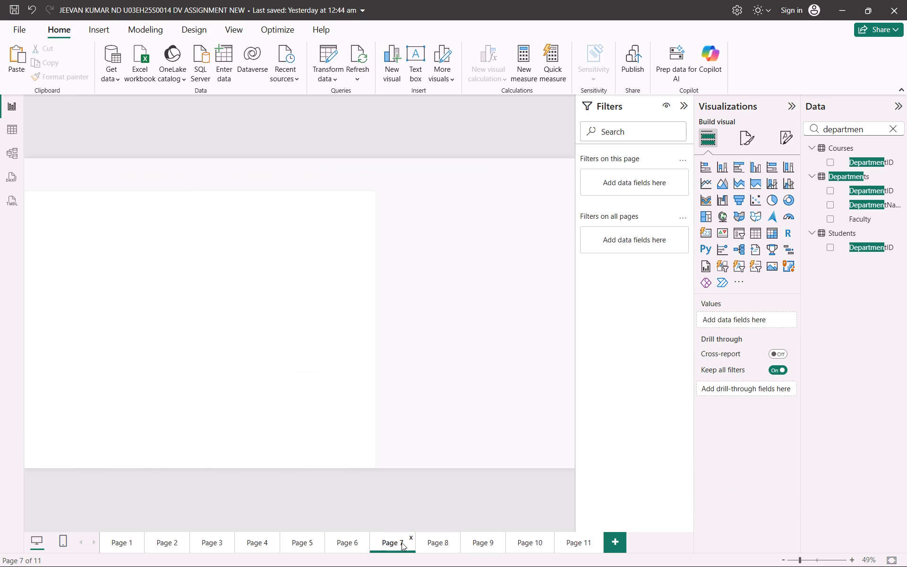
click(428, 550)
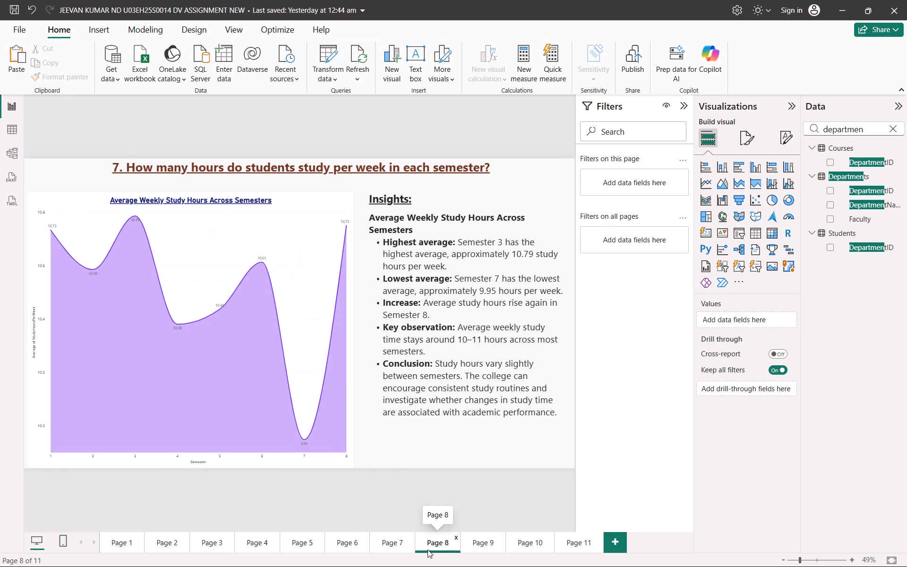
right_click(282, 280)
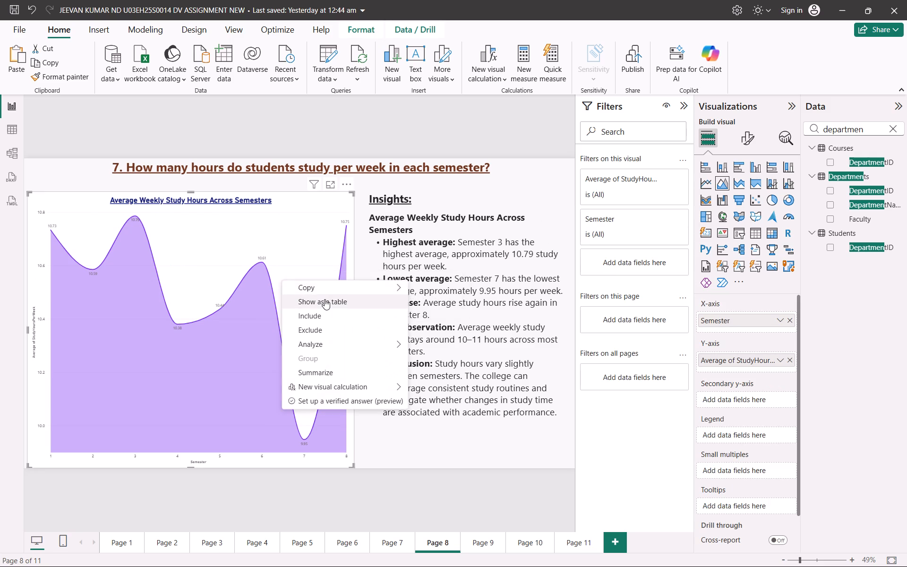
click(422, 288)
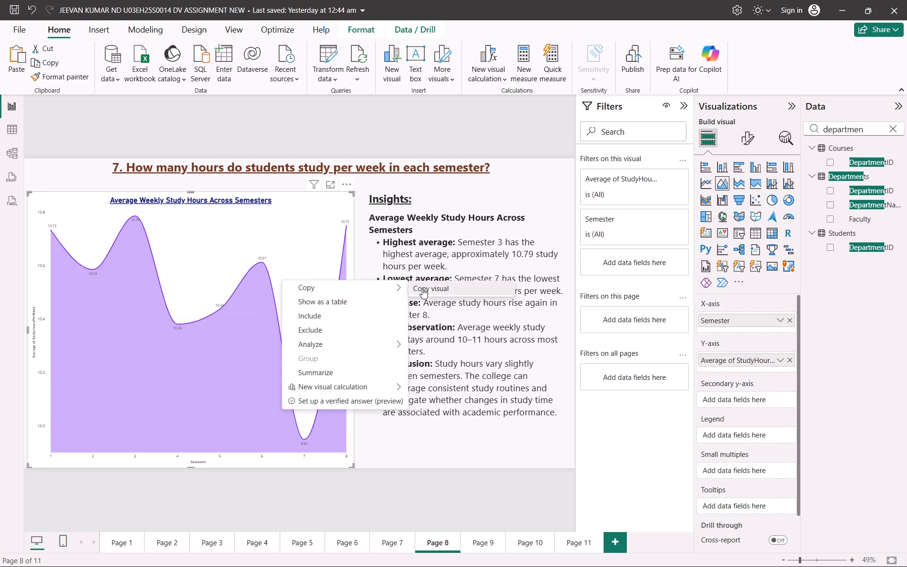
click(127, 544)
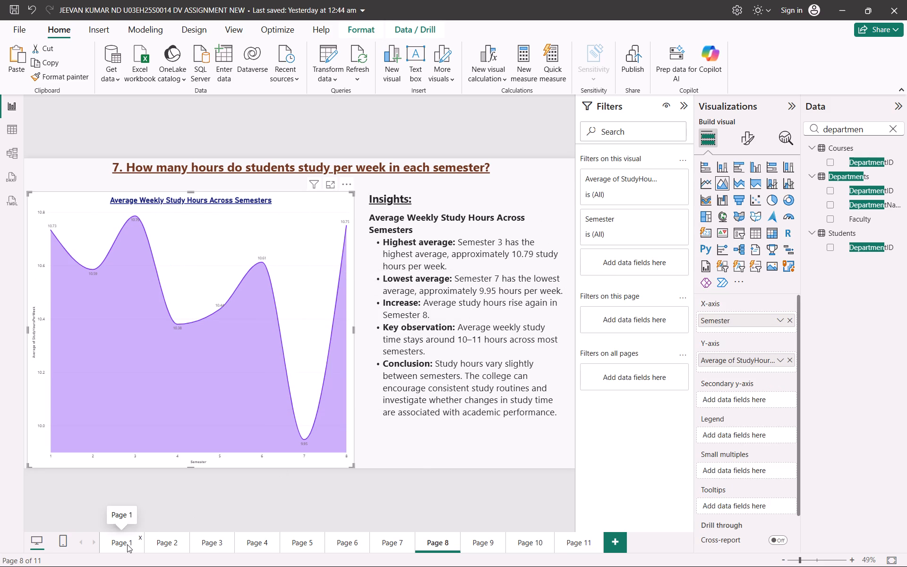
click(488, 315)
key(ctrl+v)
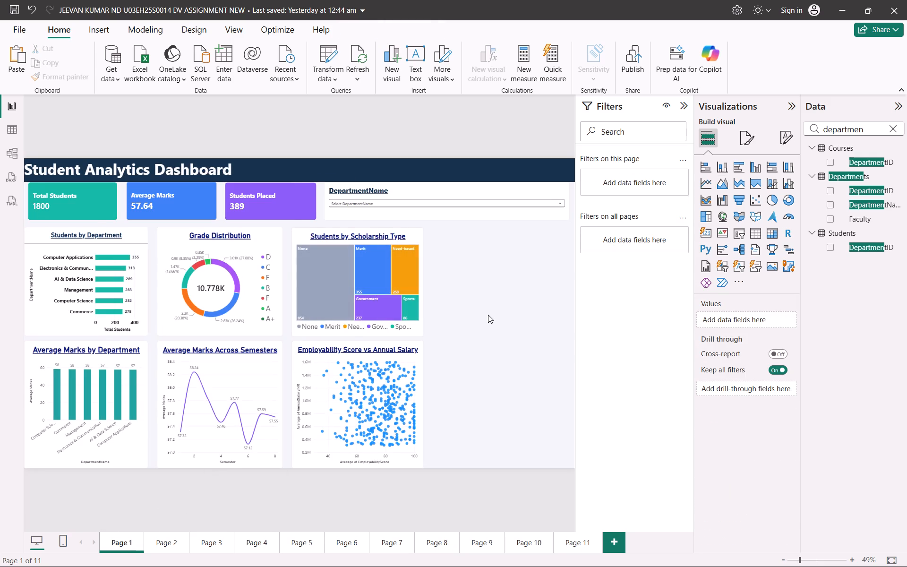
Shrink the pasted study hours chart to slightly narrower than the treemap and about the height of the top chart row.
drag(323, 287, 538, 306)
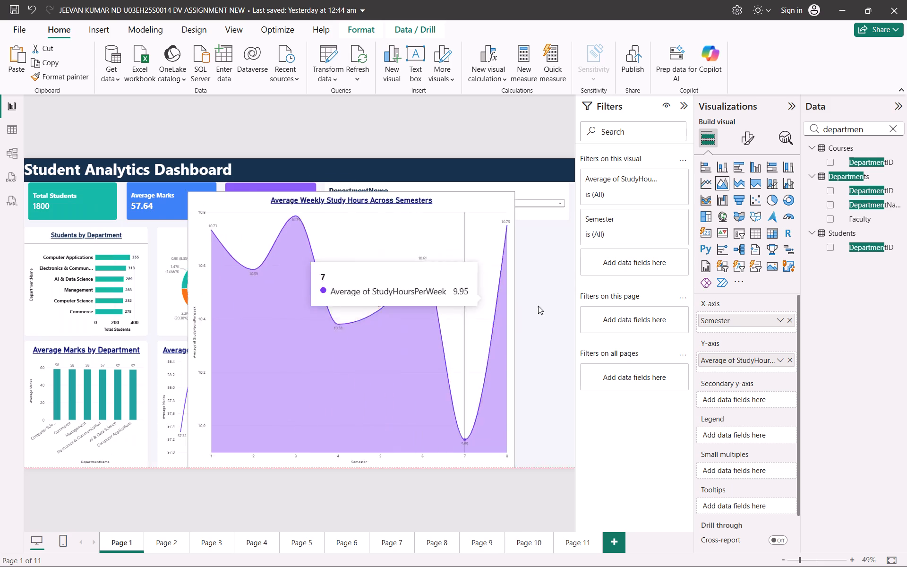
drag(538, 306, 586, 302)
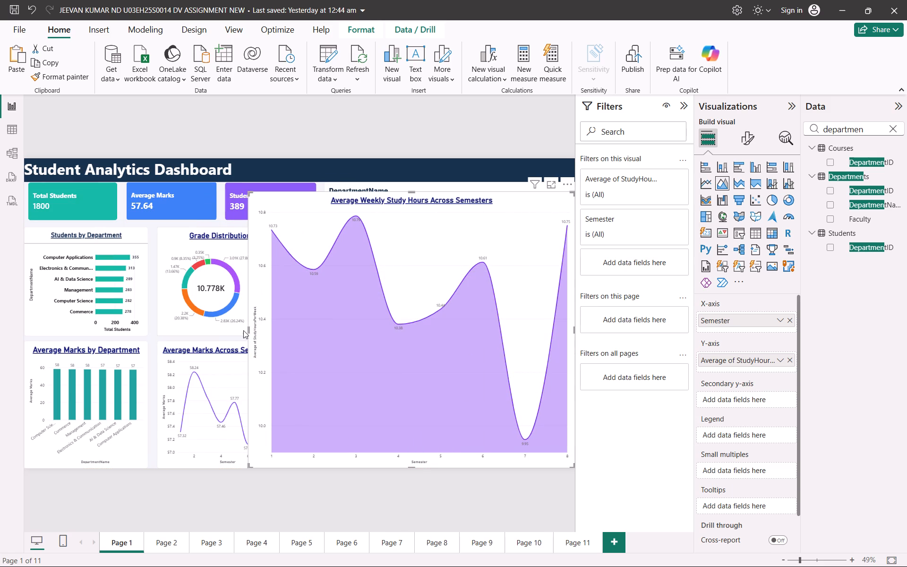
drag(247, 327, 418, 333)
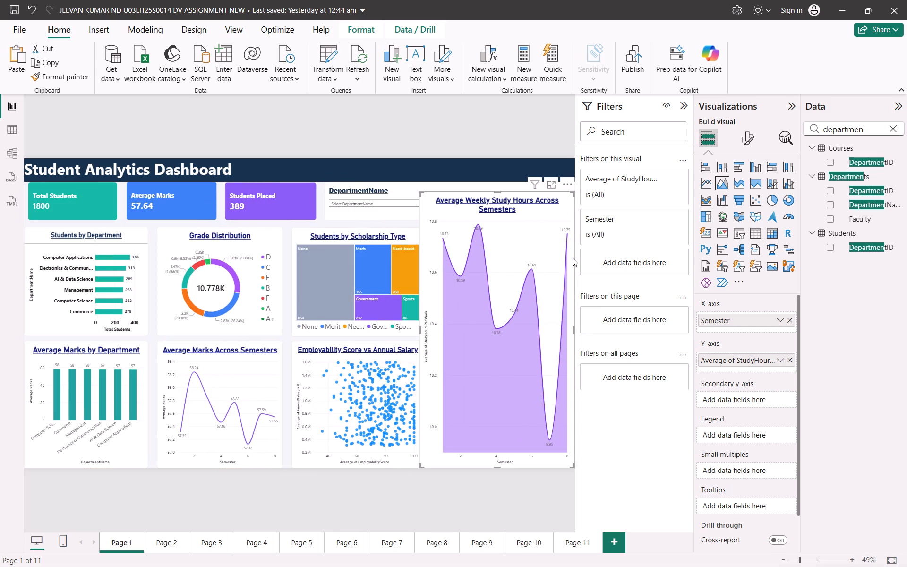
drag(537, 259, 439, 292)
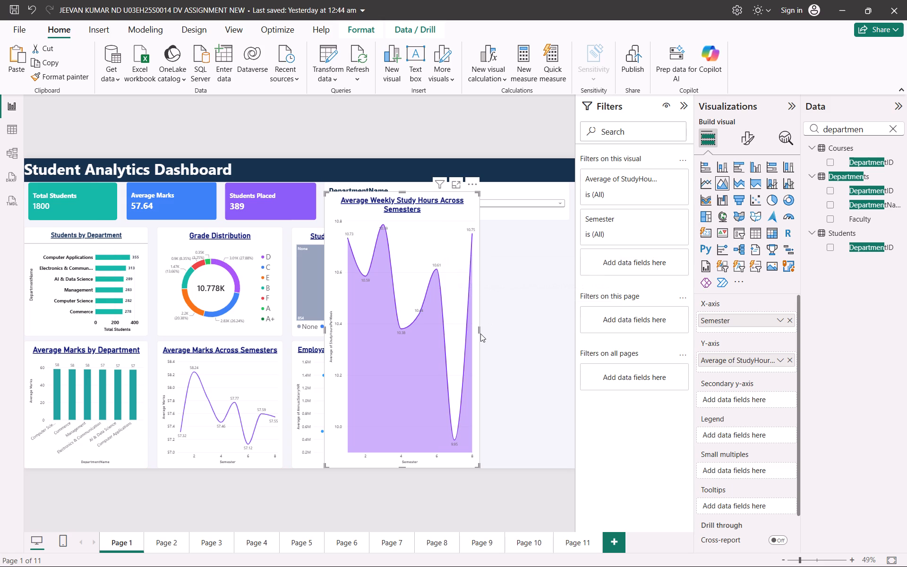
drag(479, 332, 416, 333)
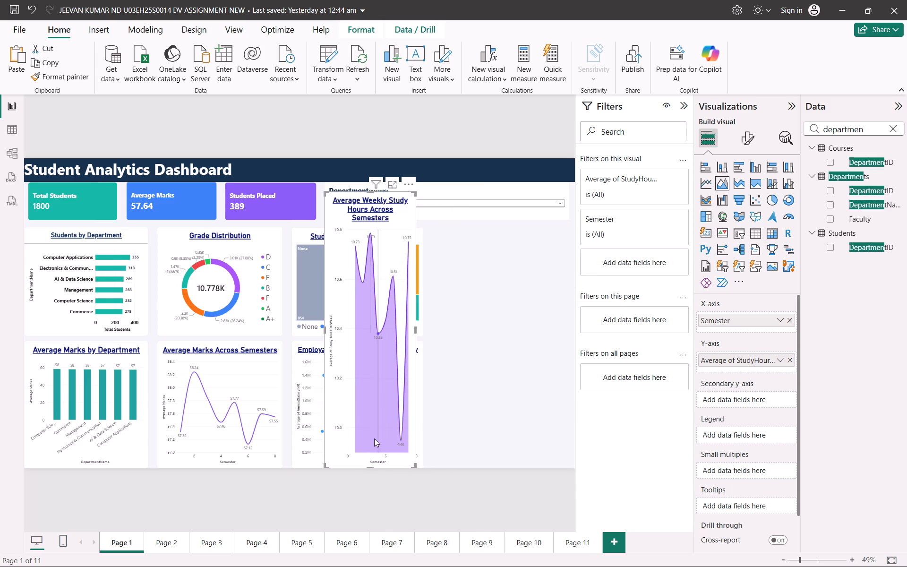
drag(371, 465, 385, 305)
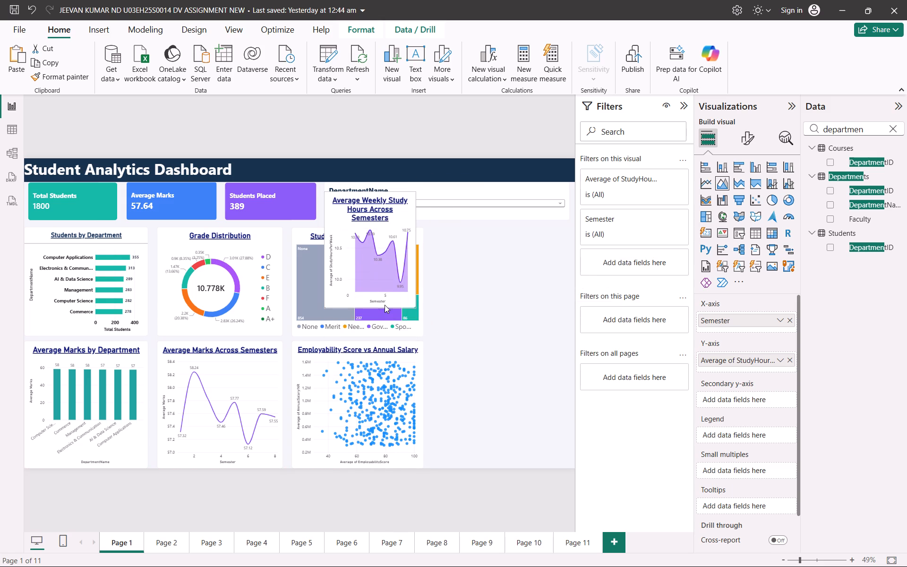
drag(385, 305, 385, 293)
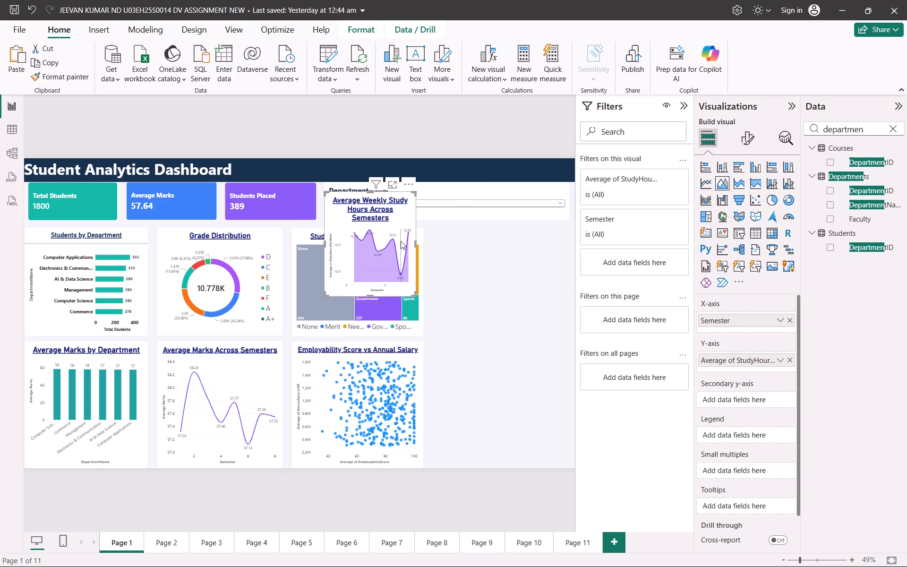
Place the study hours chart beside the treemap in the top chart row and extend its bottom edge to match the row.
drag(401, 241, 510, 274)
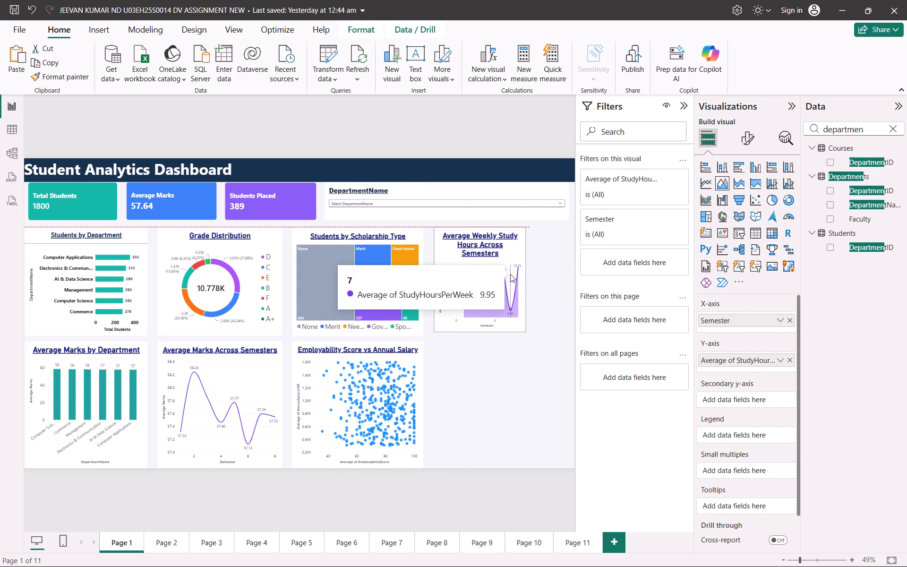
drag(510, 274, 507, 276)
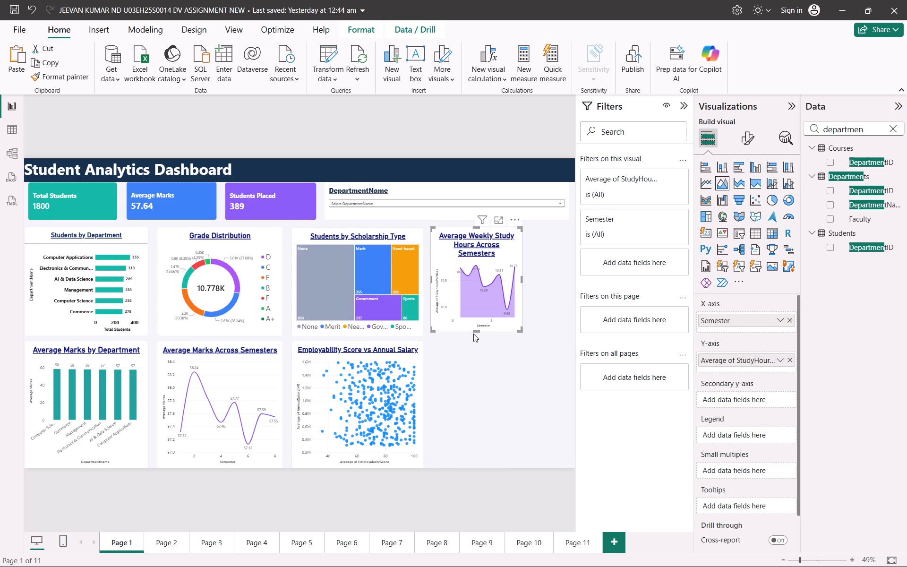
drag(475, 330, 475, 335)
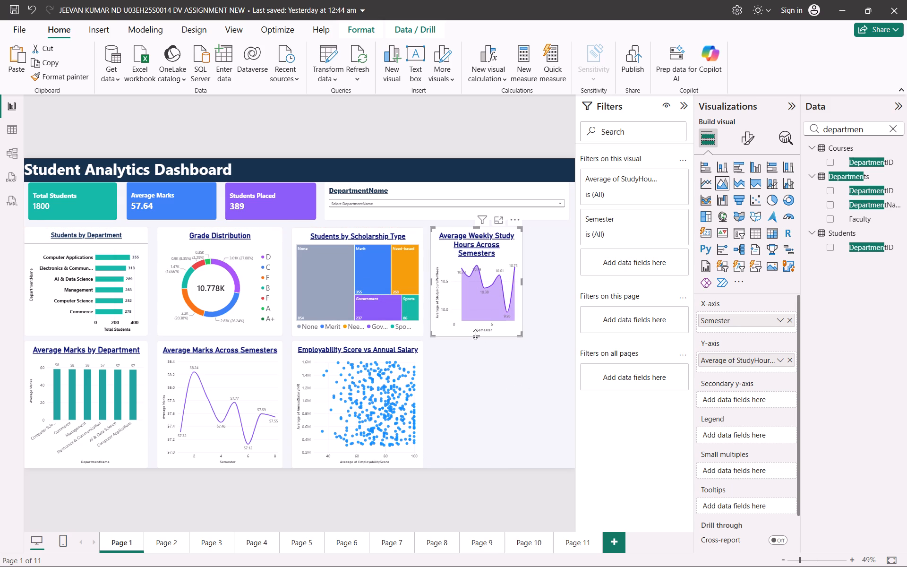
Narrow the Students by Scholarship Type, Grade Distribution and Students by Department charts to roughly equal widths, leaving no treemap category selected.
click(417, 292)
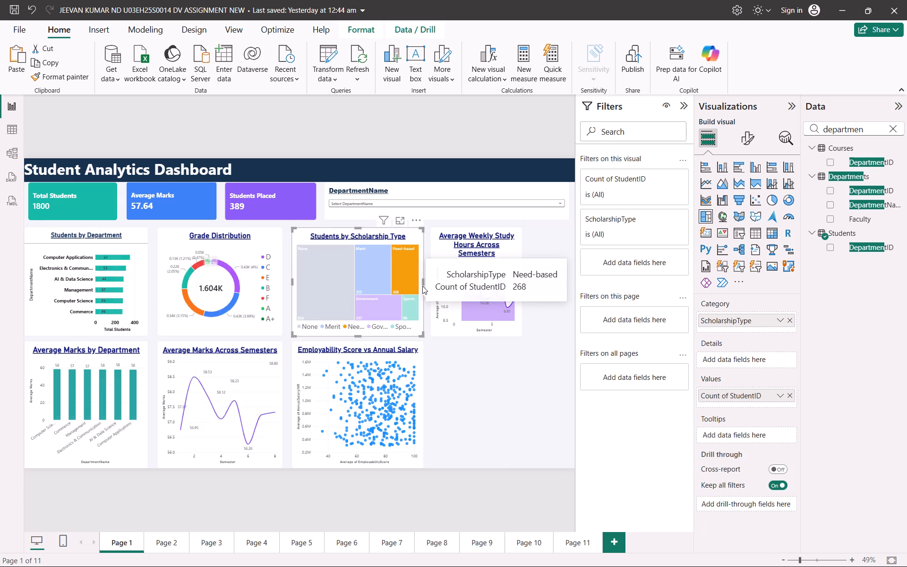
drag(422, 282, 407, 283)
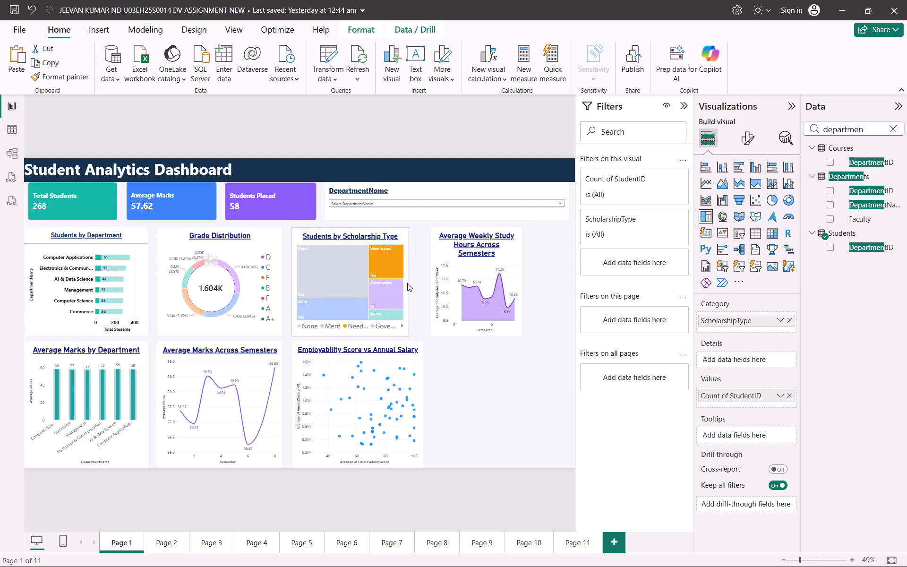
drag(407, 283, 400, 285)
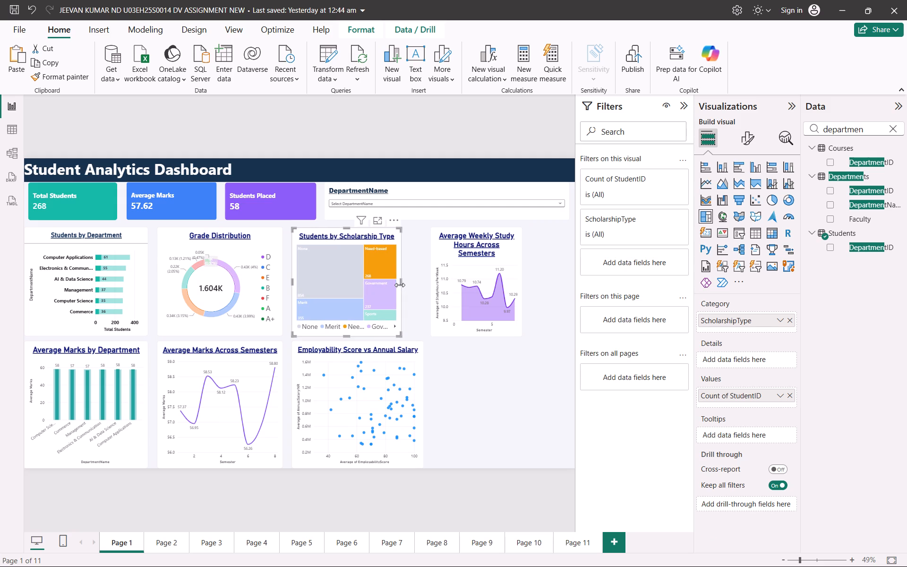
click(378, 262)
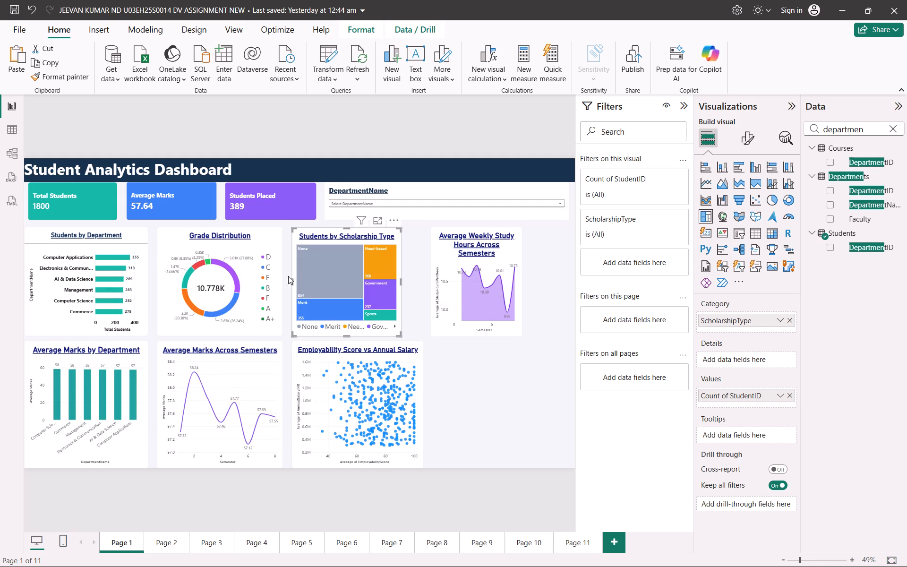
click(277, 278)
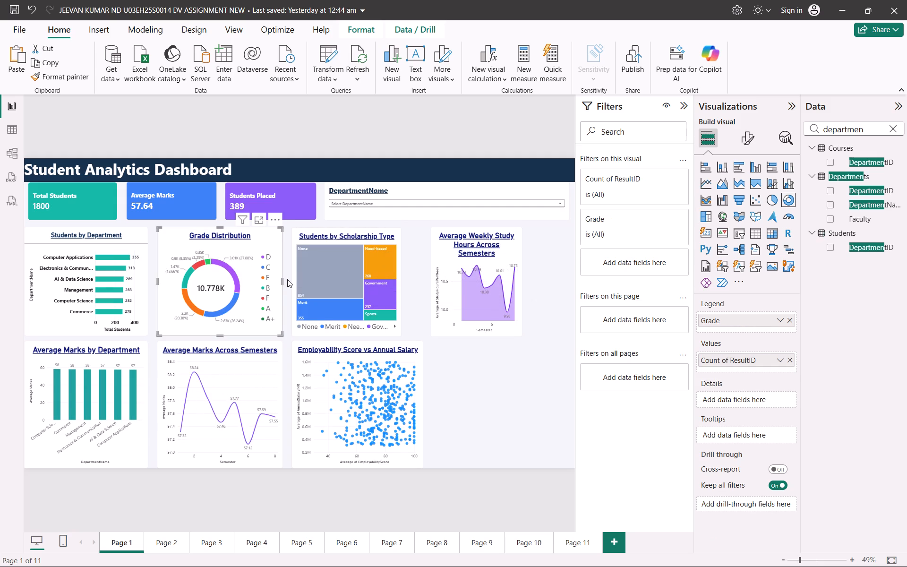
drag(282, 279, 261, 279)
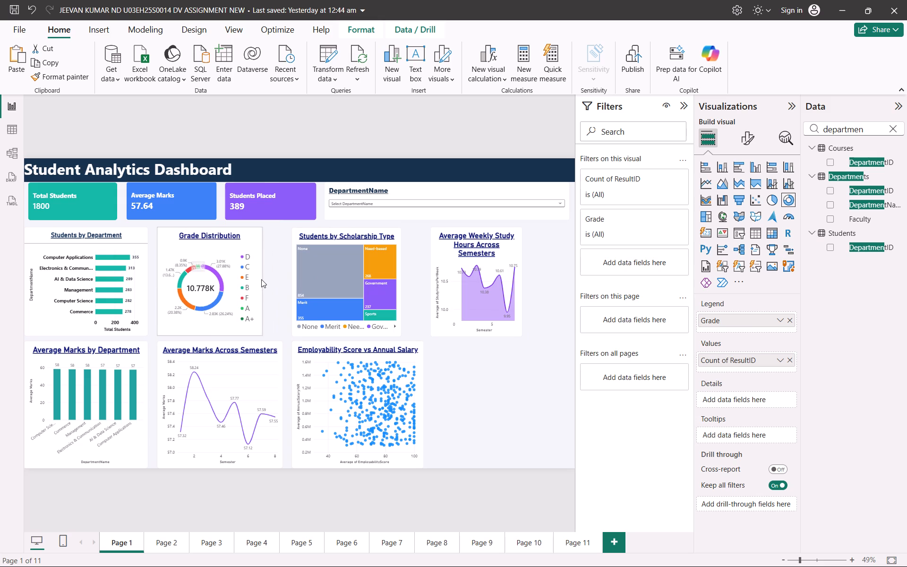
drag(261, 279, 262, 279)
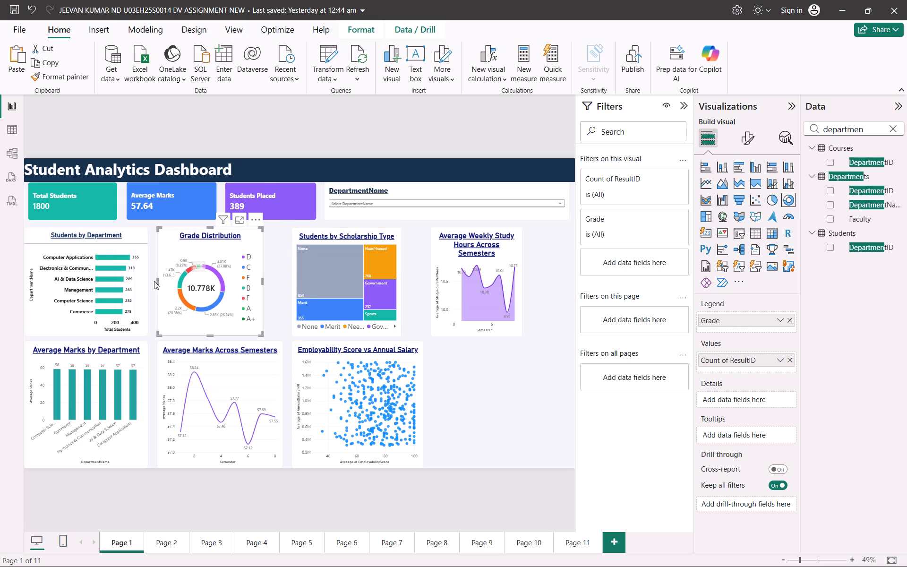
click(144, 283)
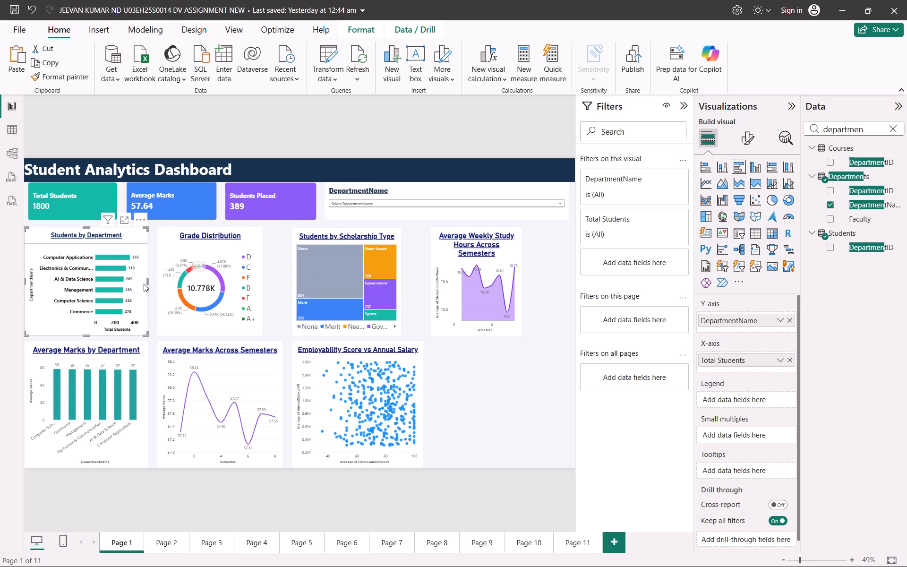
drag(148, 280, 132, 278)
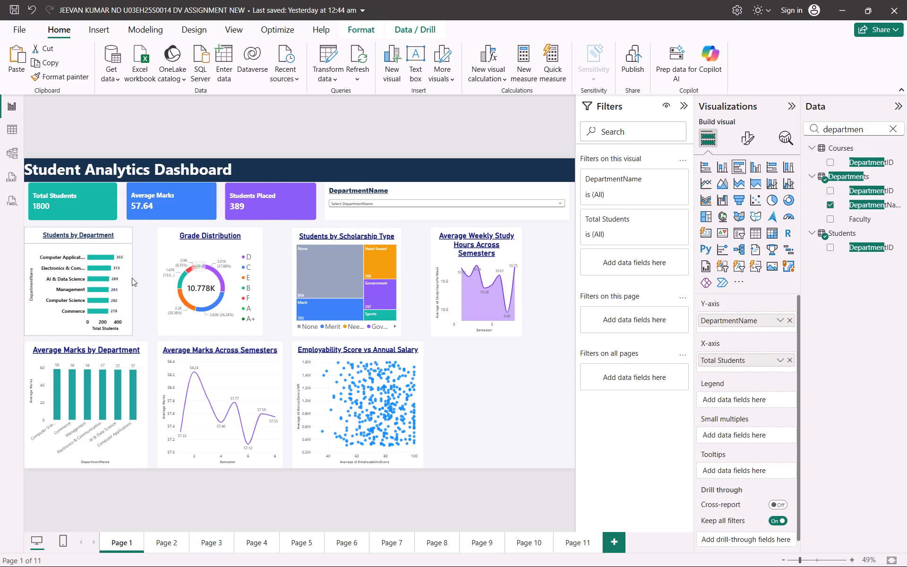
drag(132, 278, 133, 277)
Shift the Grade Distribution, scholarship treemap and study hours charts toward the Students by Department chart, closing the wide gaps in the row.
drag(162, 301, 150, 298)
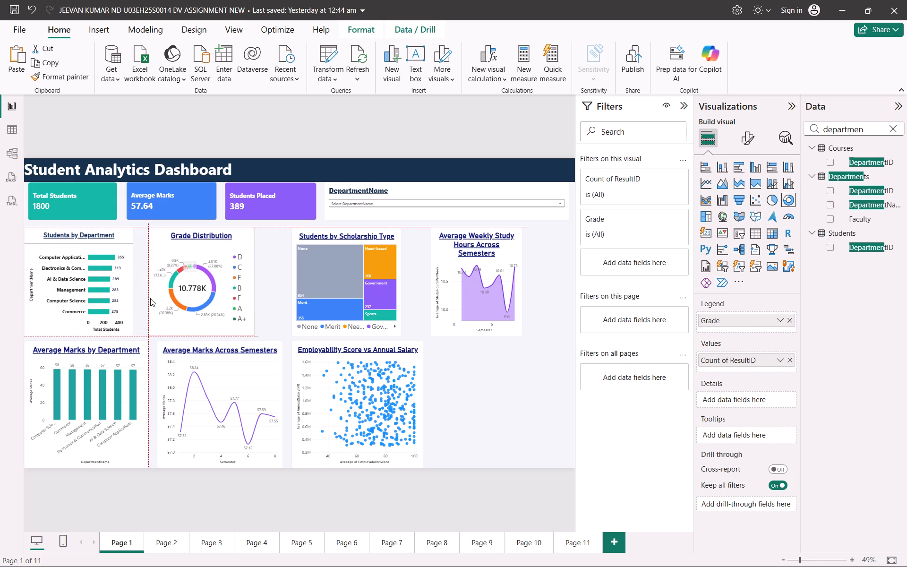
drag(150, 298, 149, 302)
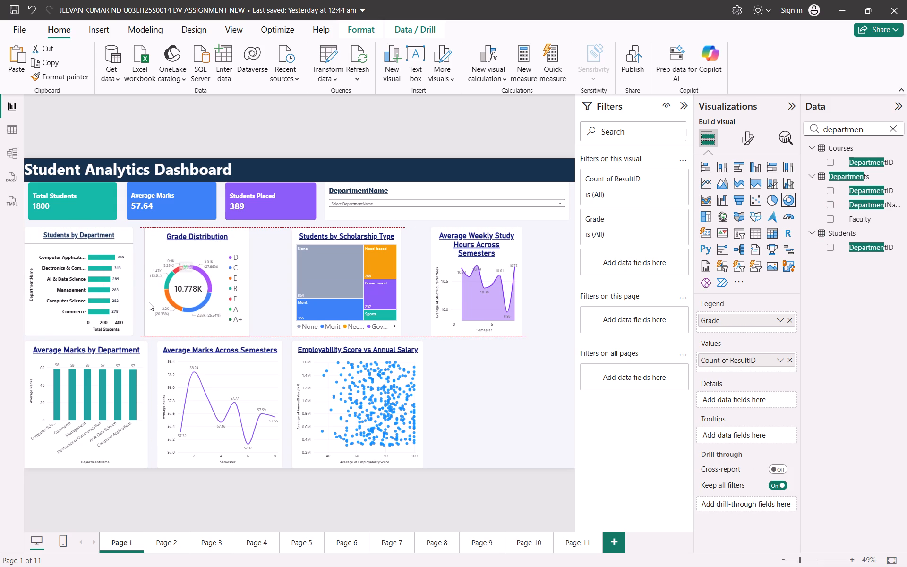
drag(149, 302, 150, 302)
drag(297, 296, 280, 292)
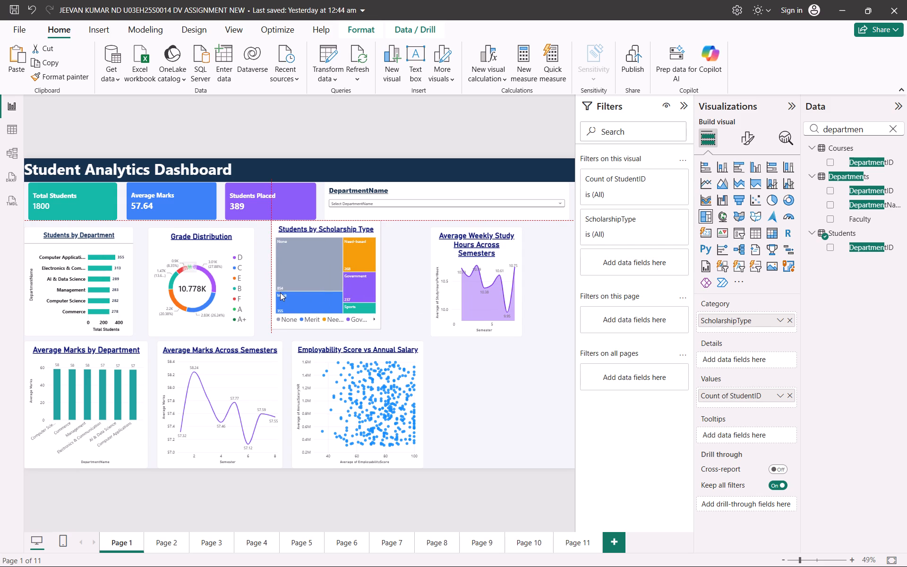
drag(280, 292, 280, 293)
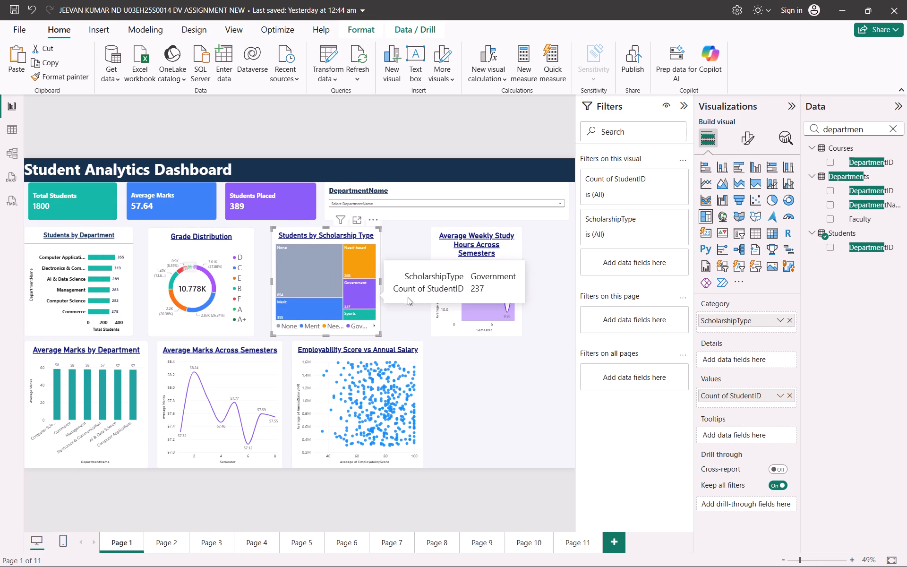
drag(434, 310, 394, 310)
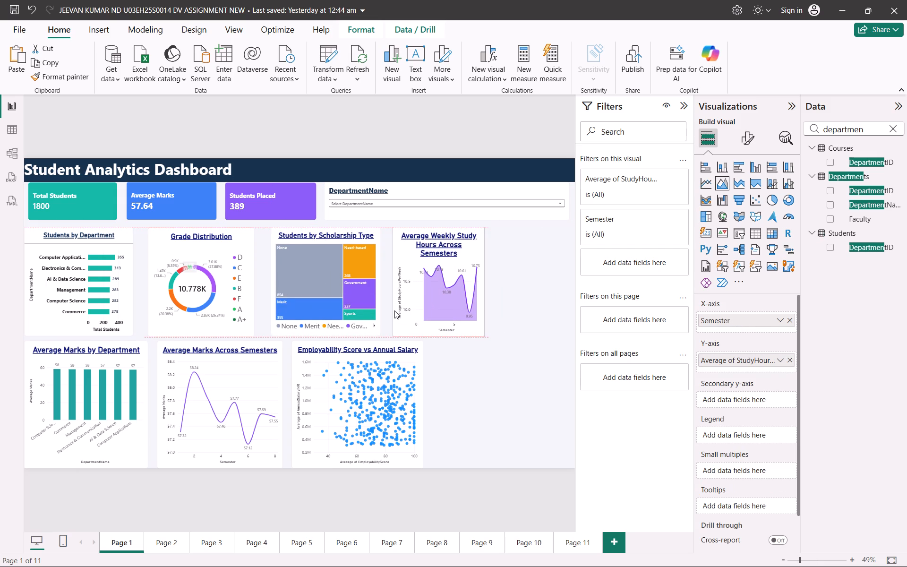
drag(394, 310, 396, 309)
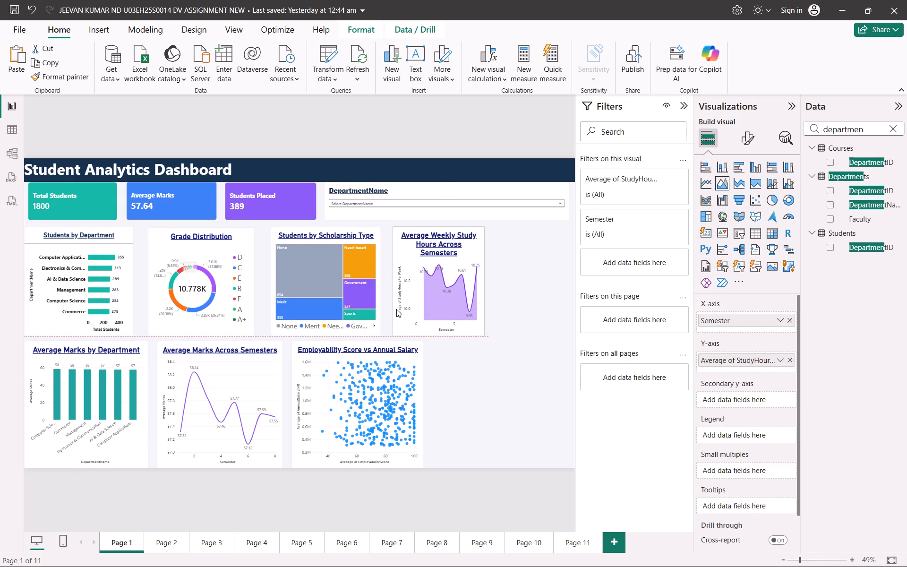
drag(396, 309, 397, 309)
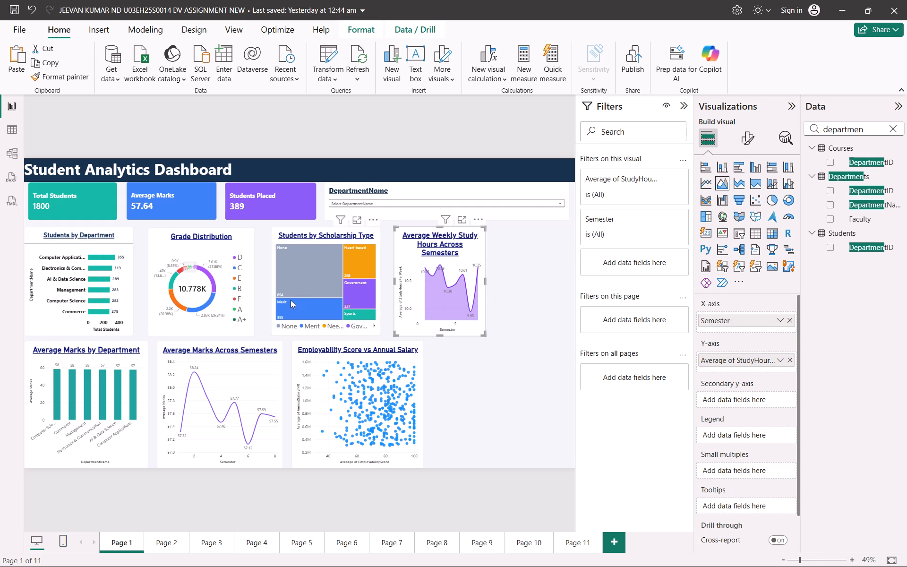
Move the Grade Distribution donut closer to the Students by Department chart, leaving a narrow gap between them.
drag(250, 292, 248, 292)
drag(248, 292, 256, 292)
drag(257, 292, 251, 292)
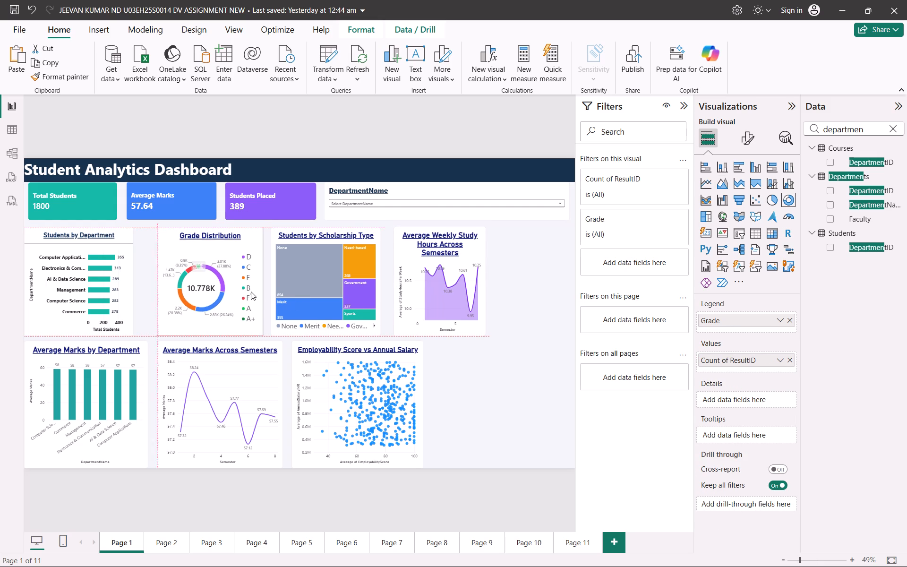
drag(251, 292, 244, 291)
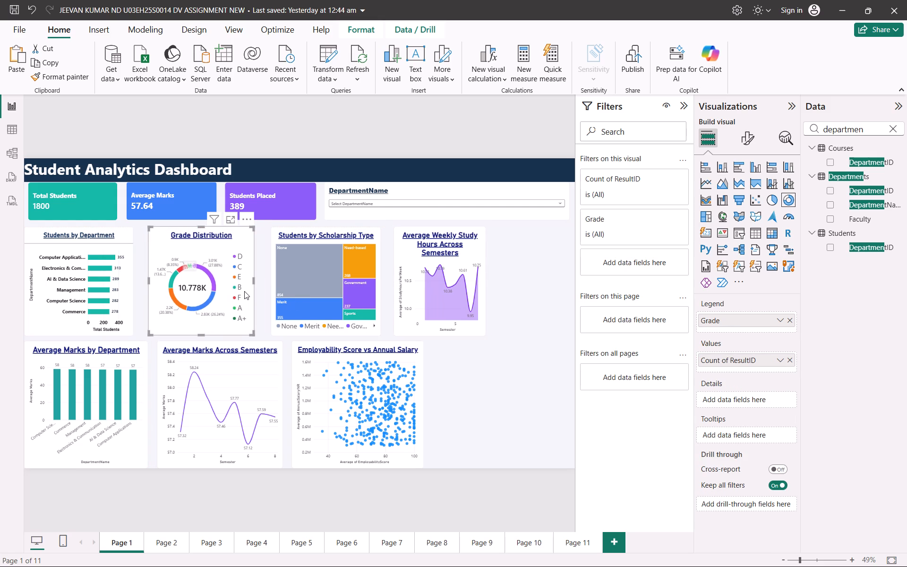
drag(248, 291, 240, 289)
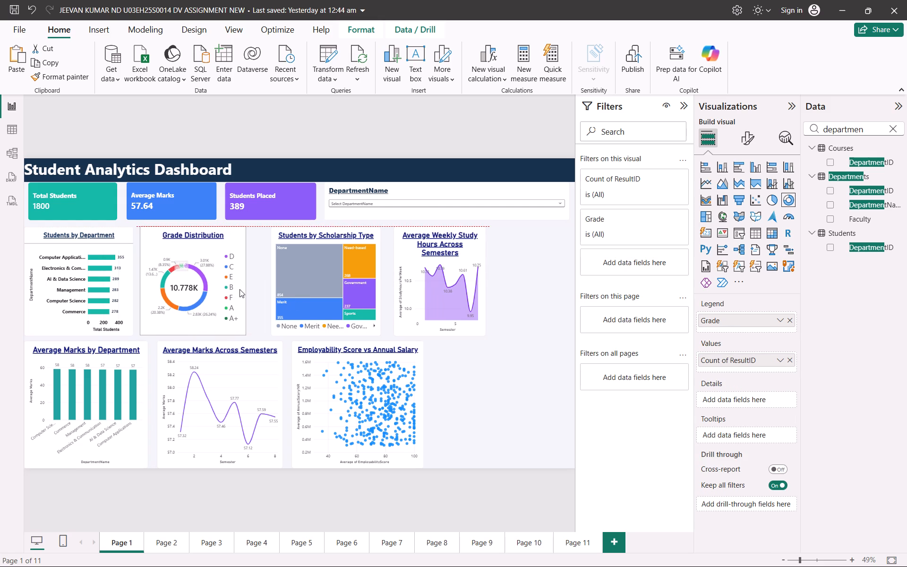
drag(240, 289, 243, 289)
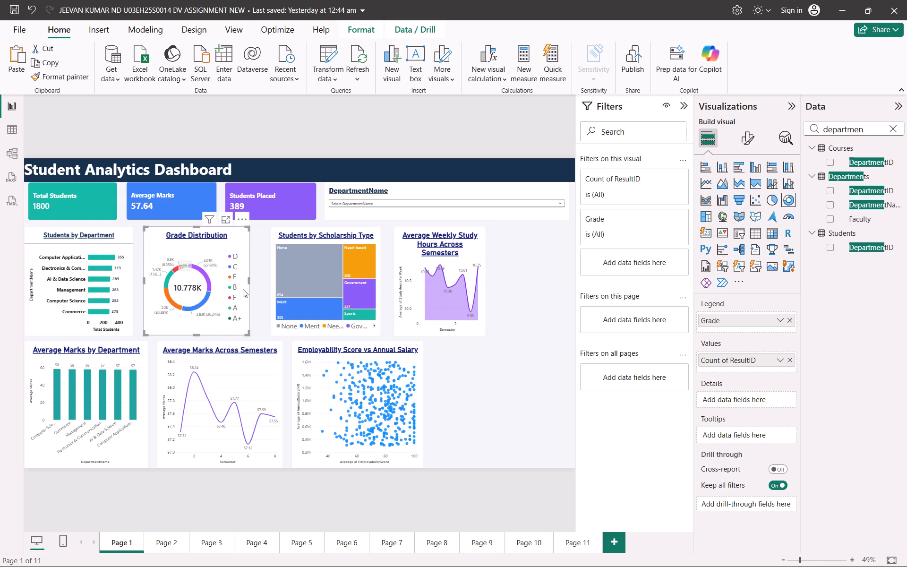
Move the scholarship treemap and the study hours chart over so the top-row charts have narrow, roughly even gaps.
drag(274, 288, 266, 287)
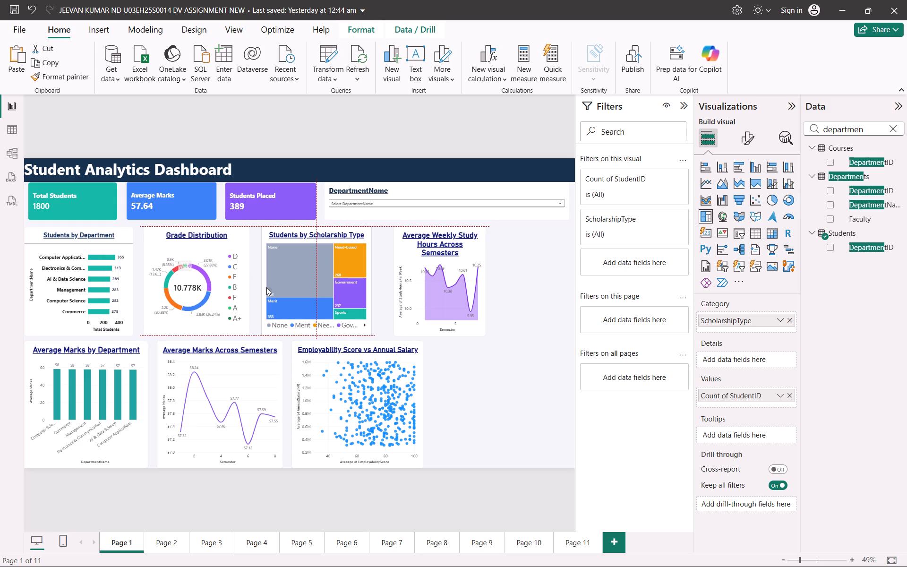
drag(266, 287, 259, 288)
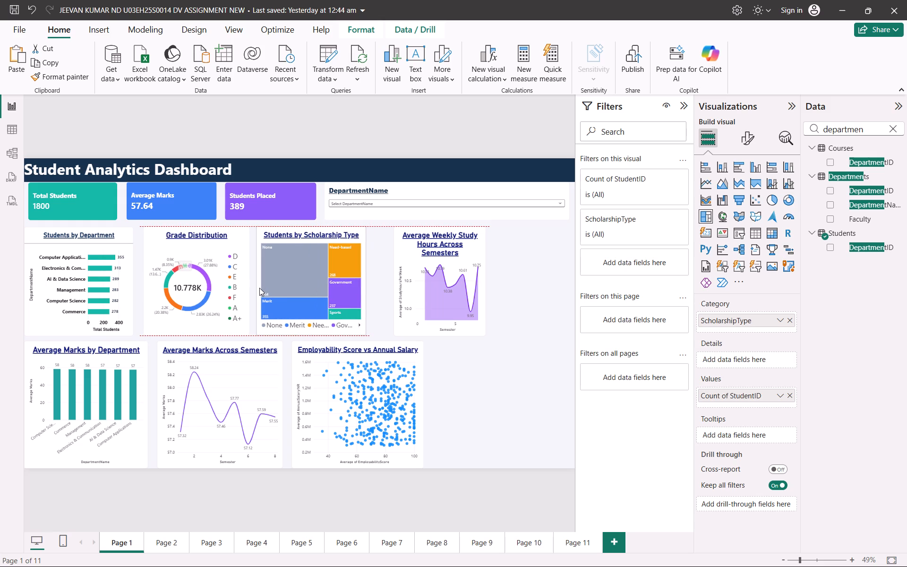
drag(259, 288, 262, 289)
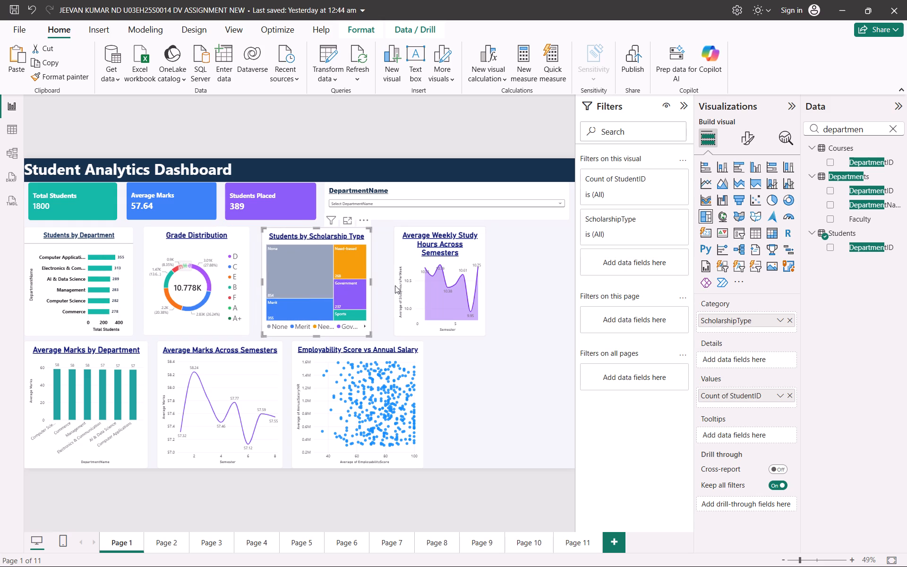
drag(397, 285, 382, 283)
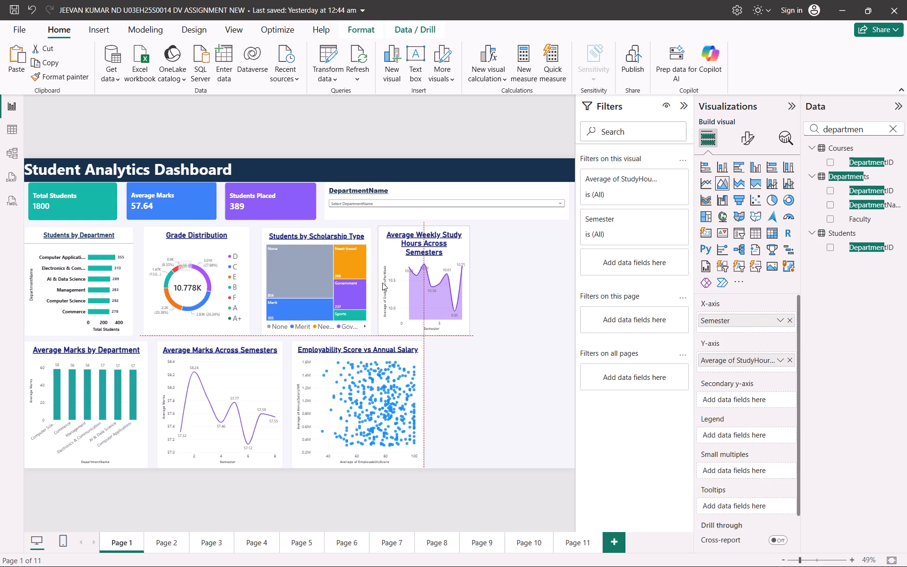
drag(382, 283, 385, 283)
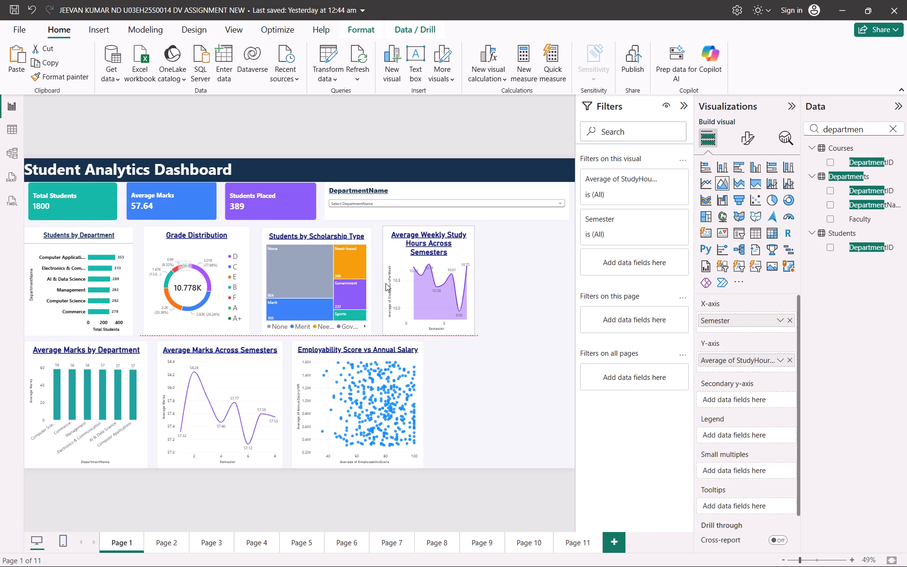
drag(385, 283, 385, 283)
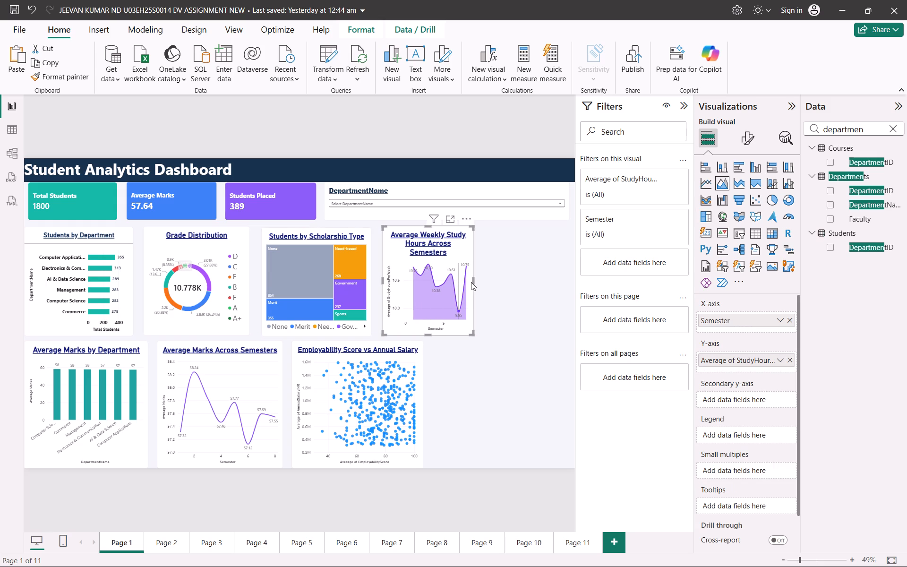
Widen the study hours chart slightly so its title fits on two lines.
drag(473, 279, 480, 279)
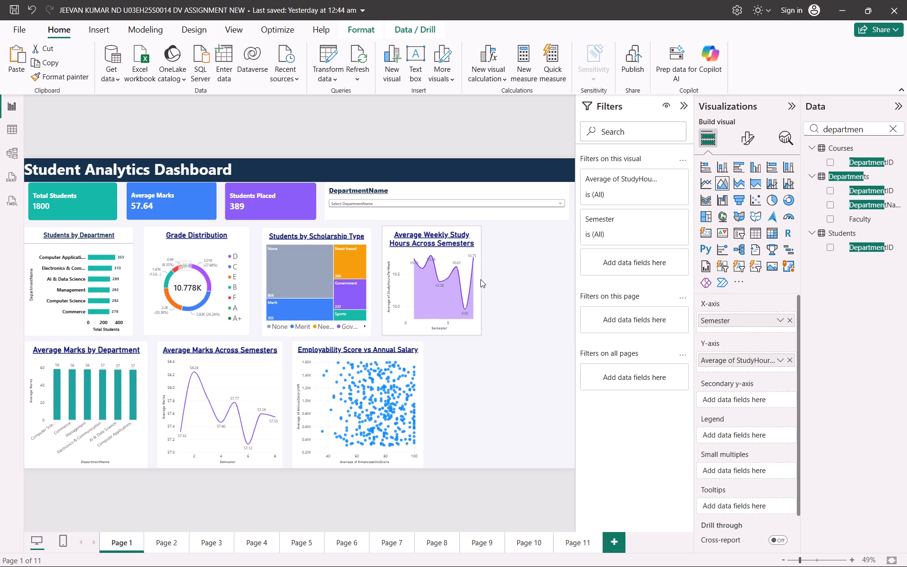
drag(480, 279, 481, 280)
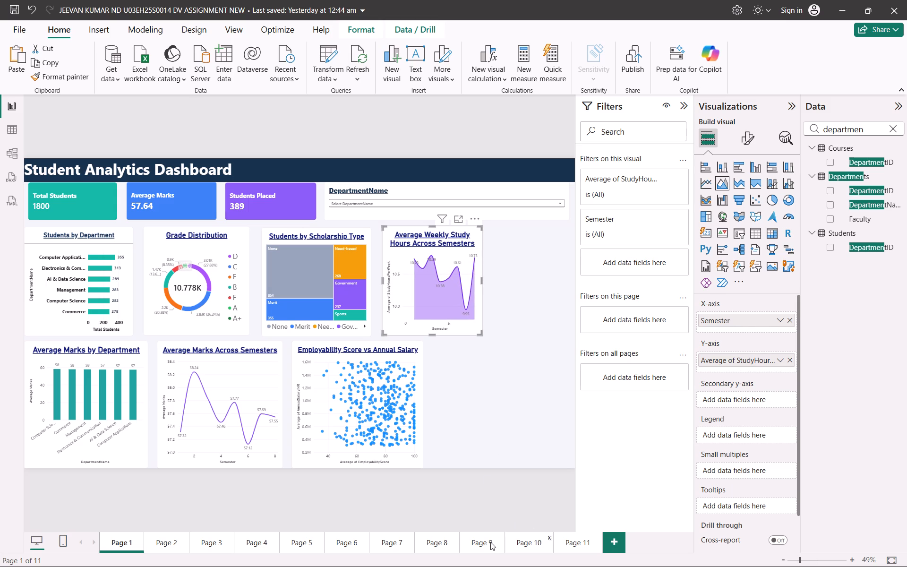
Narrow the Average Marks by Department chart to match the width of the Students by Department chart above it.
click(145, 410)
drag(146, 405, 134, 403)
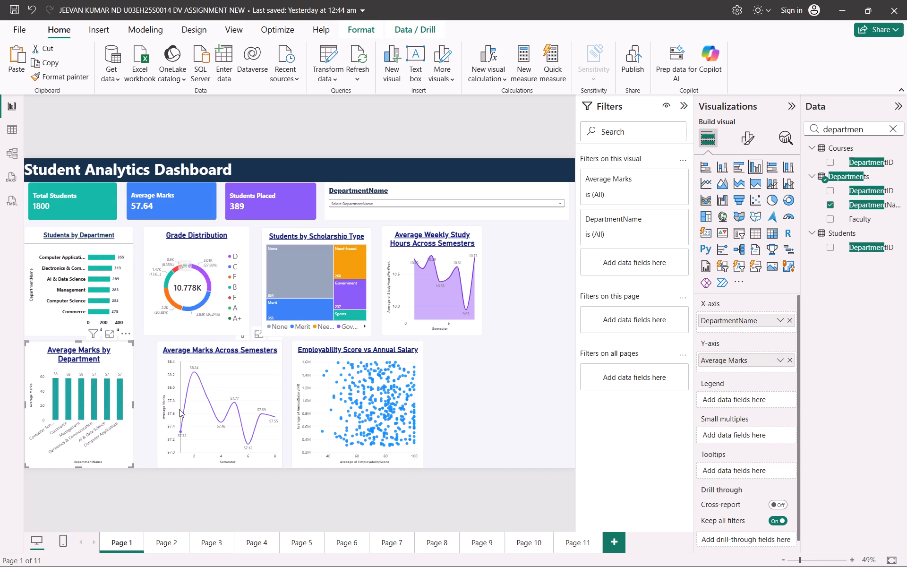
Move the Average Marks Across Semesters chart under the Grade Distribution donut and narrow it to match the donut's width.
drag(179, 409, 164, 409)
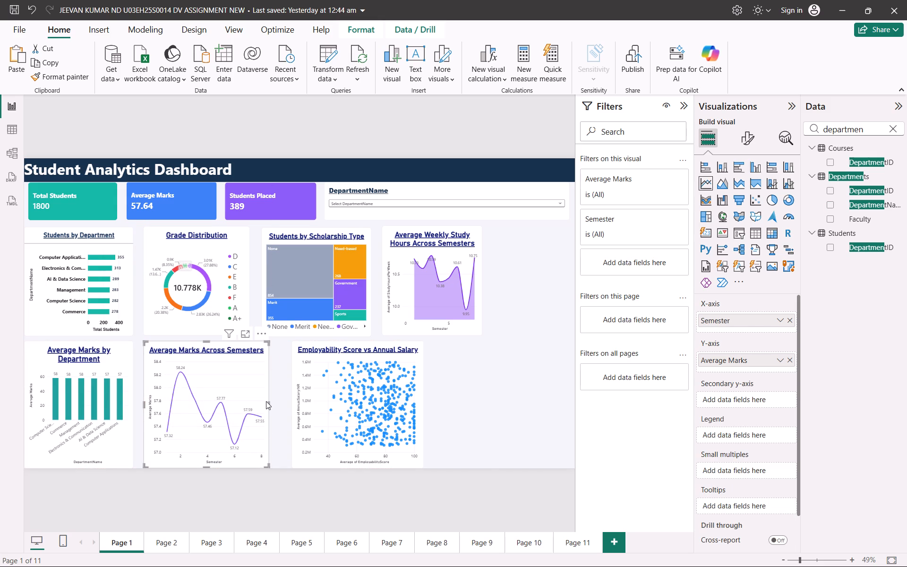
drag(268, 403, 254, 403)
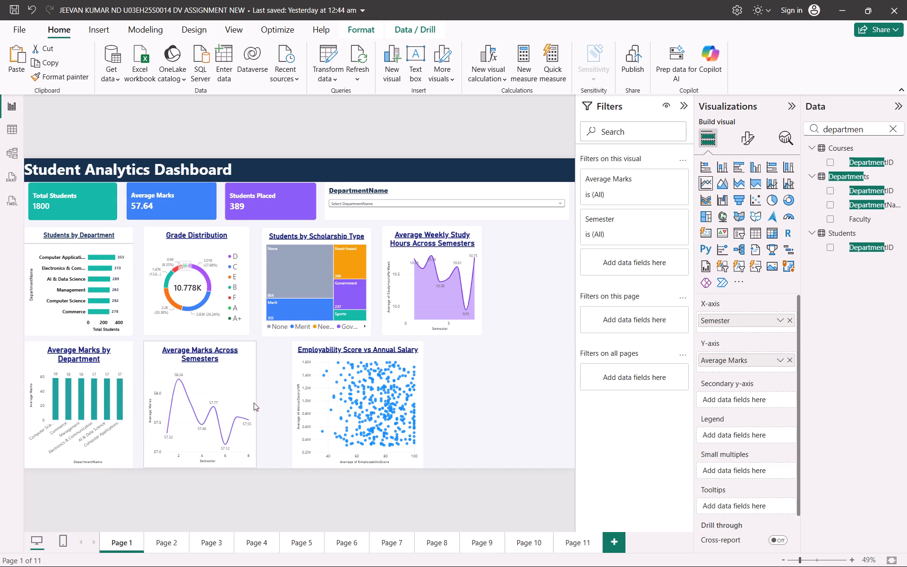
drag(254, 403, 252, 402)
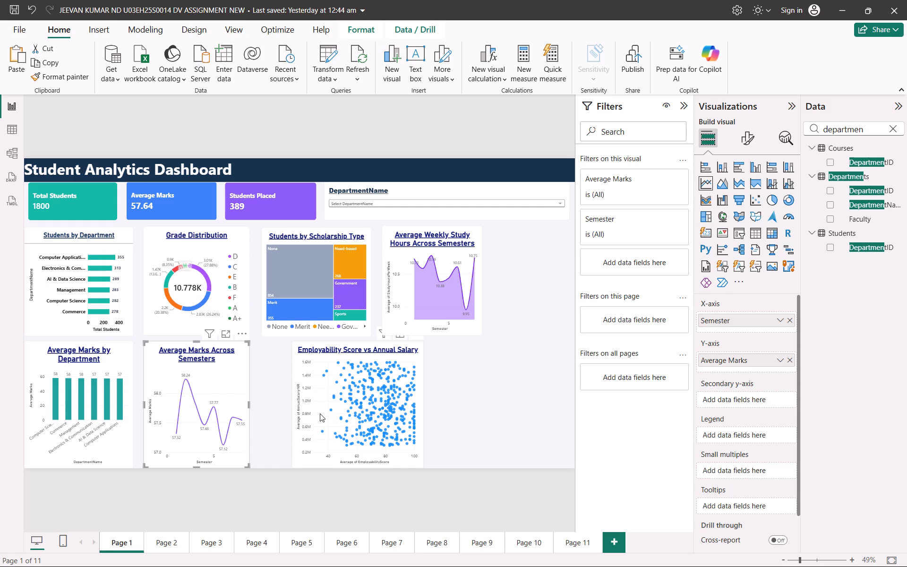
click(287, 403)
Move the Employability Score vs Annual Salary scatter chart under the scholarship treemap and narrow it to the treemap's width.
drag(313, 400, 292, 398)
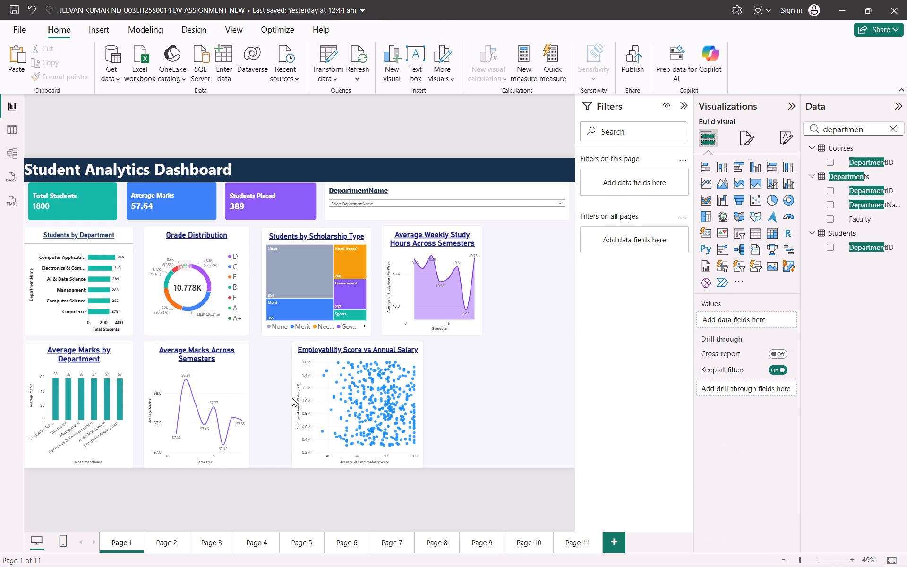
drag(292, 398, 282, 399)
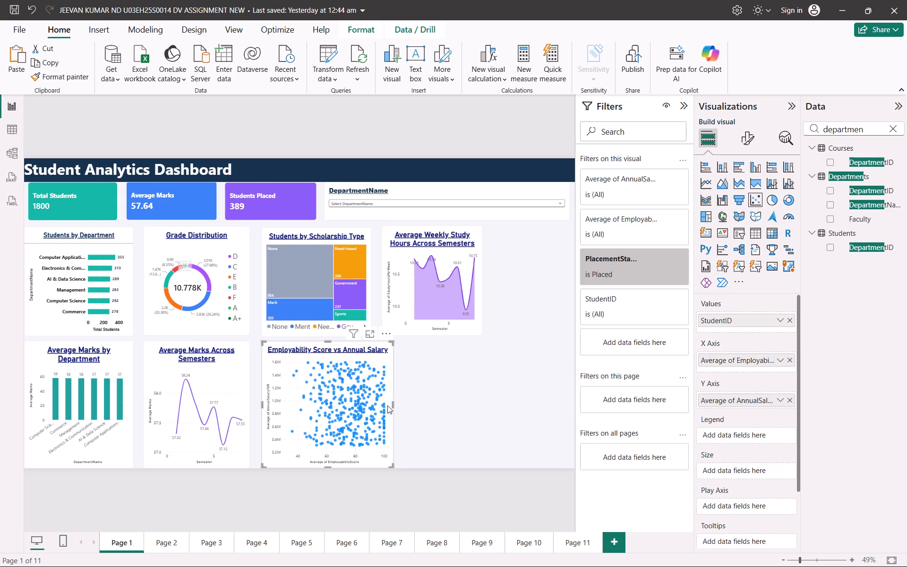
drag(392, 403, 361, 398)
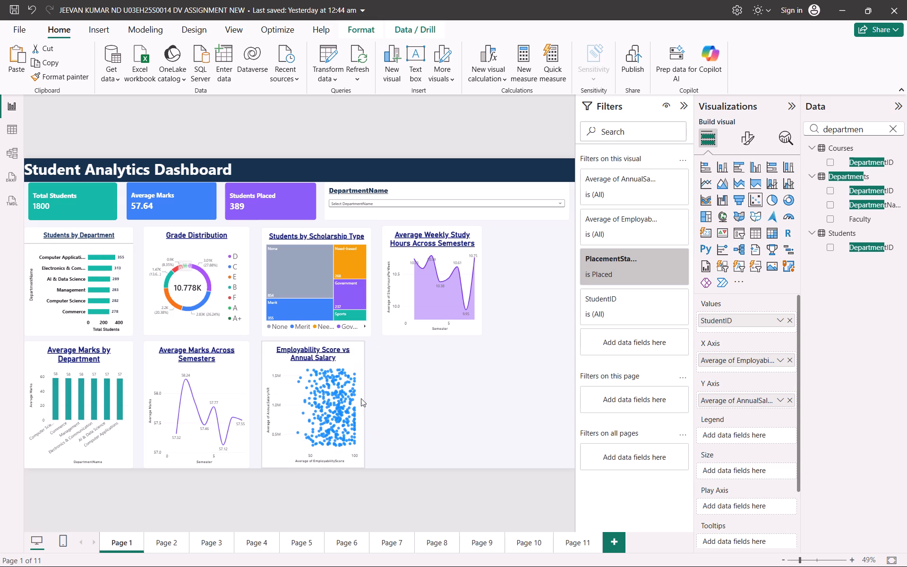
drag(361, 398, 370, 398)
click(416, 402)
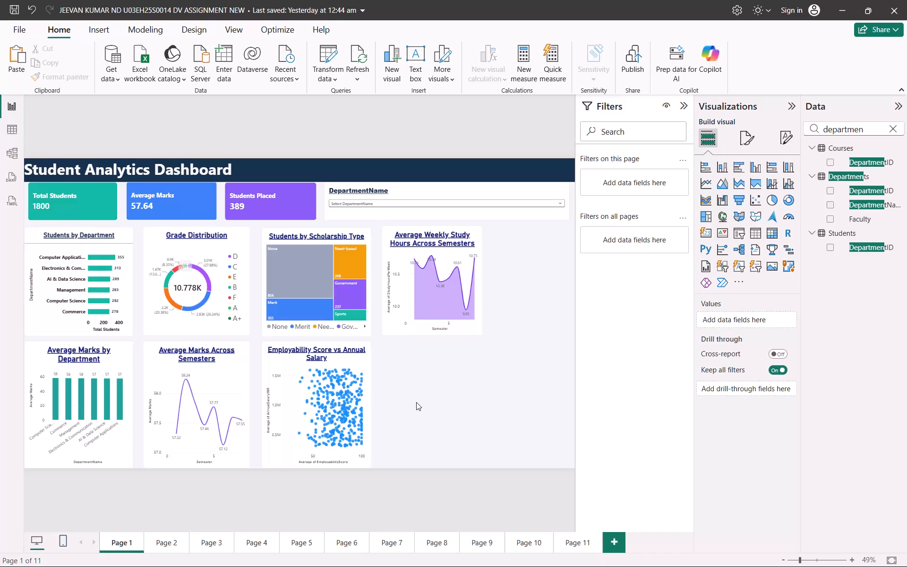
Copy the Grade Distribution Across Semesters chart from Page 9 and paste it on Page 1.
click(482, 542)
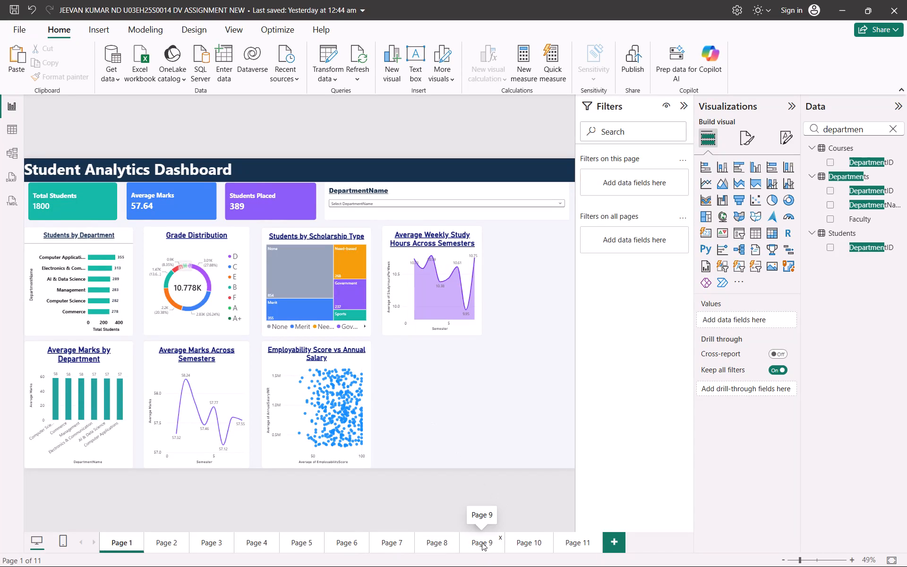
click(445, 542)
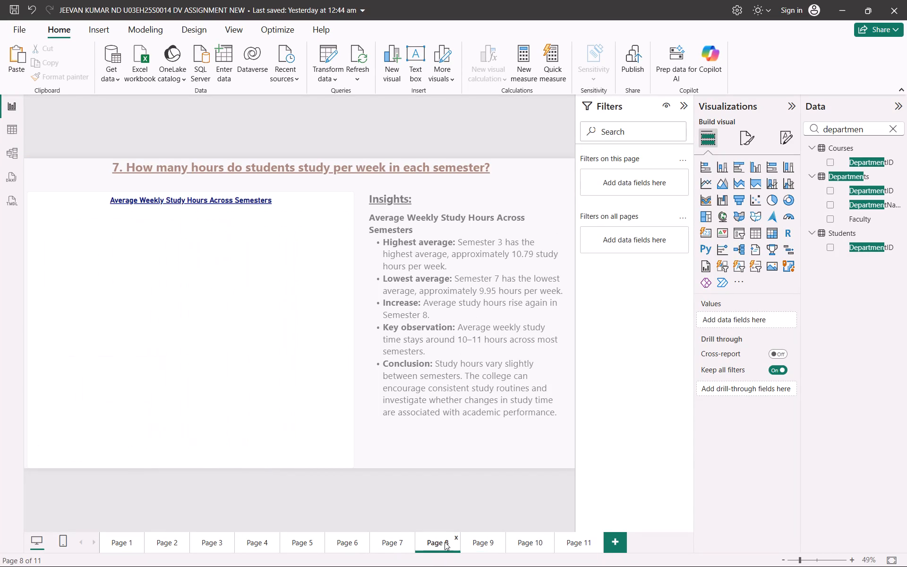
click(488, 542)
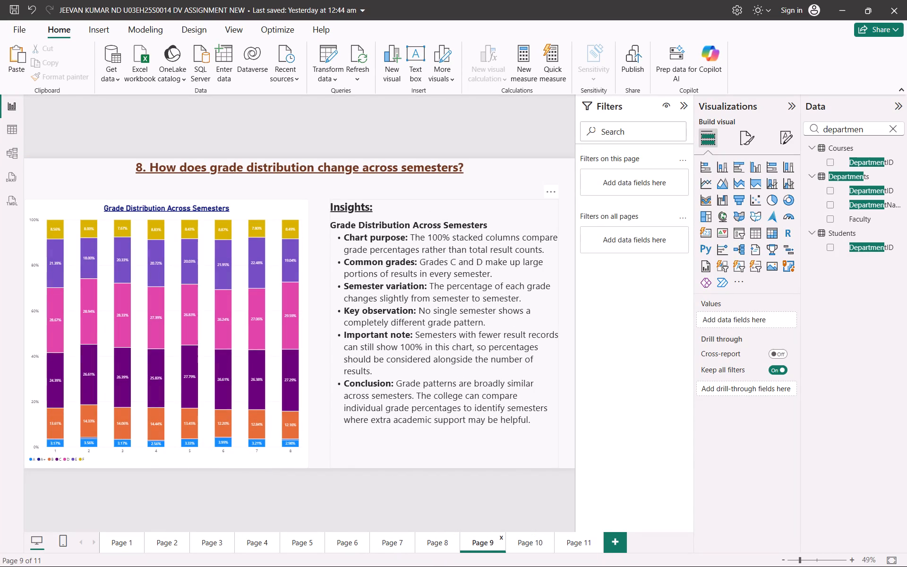
right_click(274, 283)
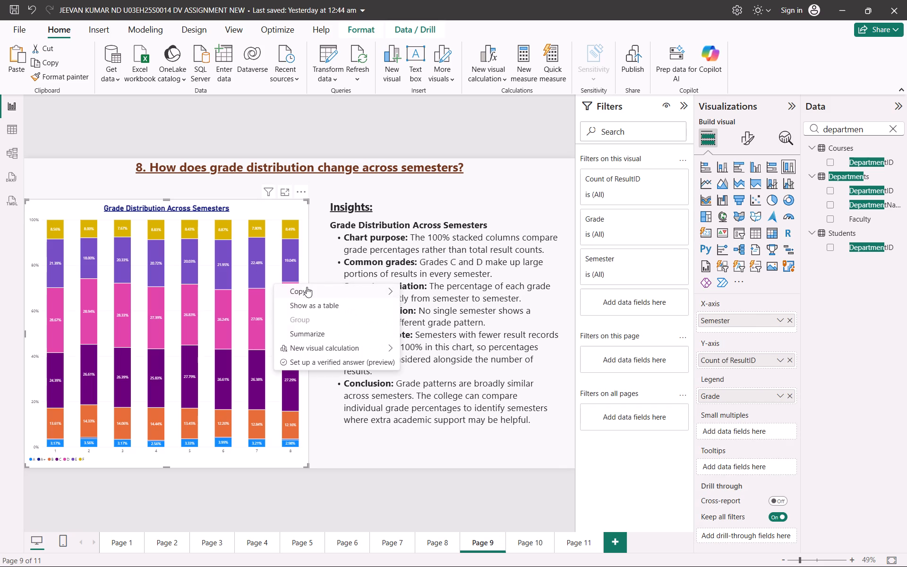
click(307, 287)
click(408, 292)
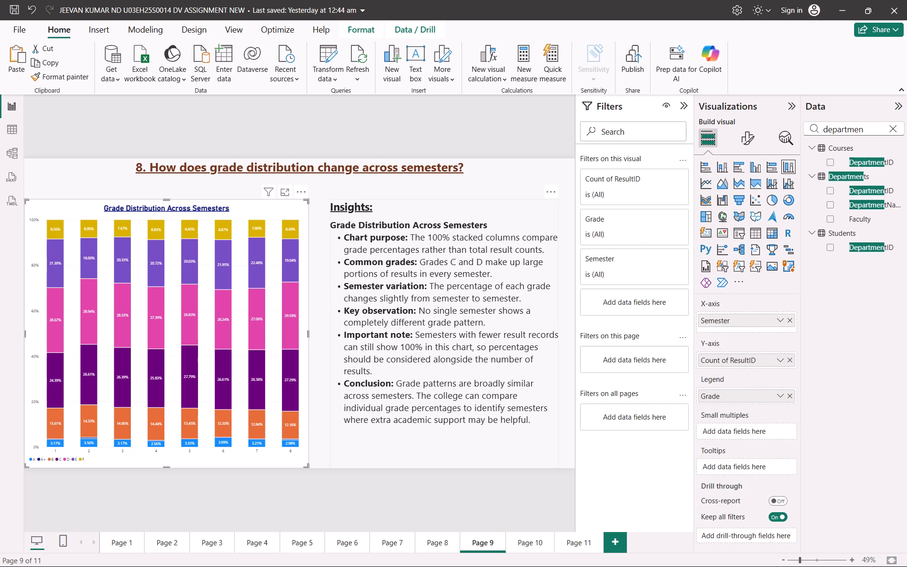
click(111, 542)
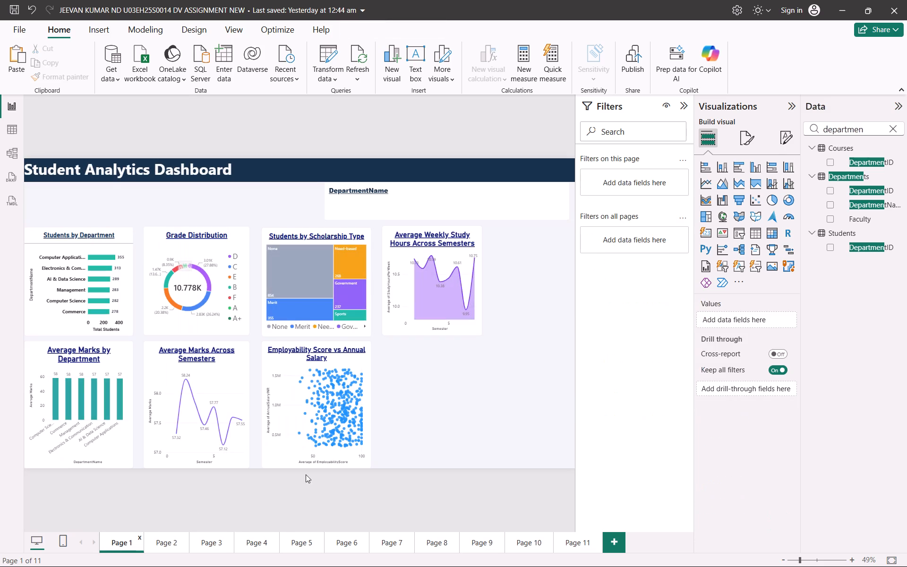
click(445, 413)
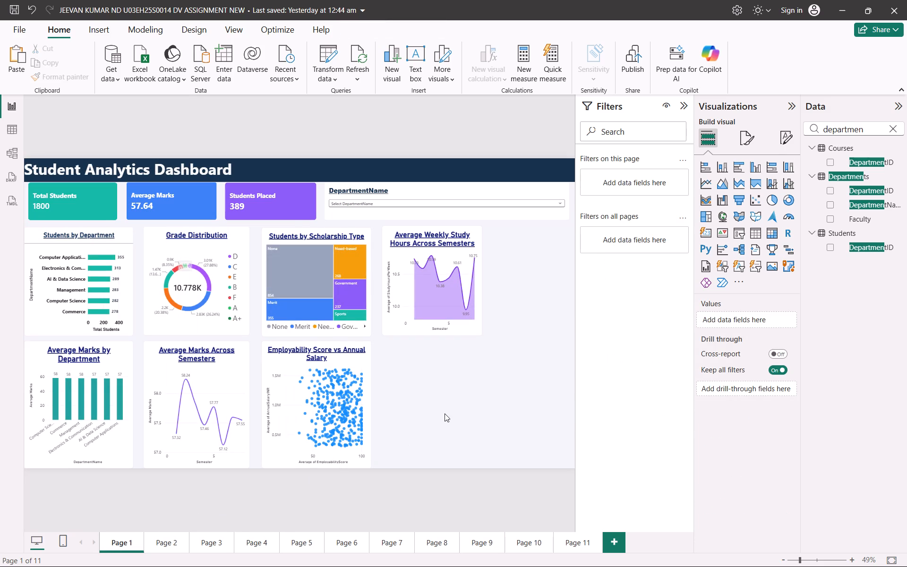
key(ctrl+v)
Shrink the pasted Grade Distribution Across Semesters chart and place it in the second row, beside the employability scatter chart.
drag(277, 376, 448, 491)
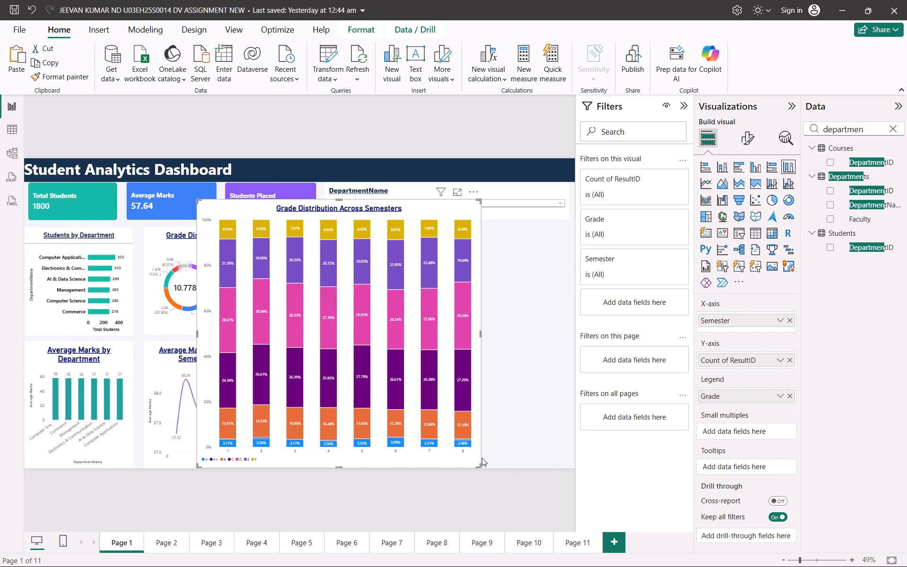
drag(480, 464, 334, 435)
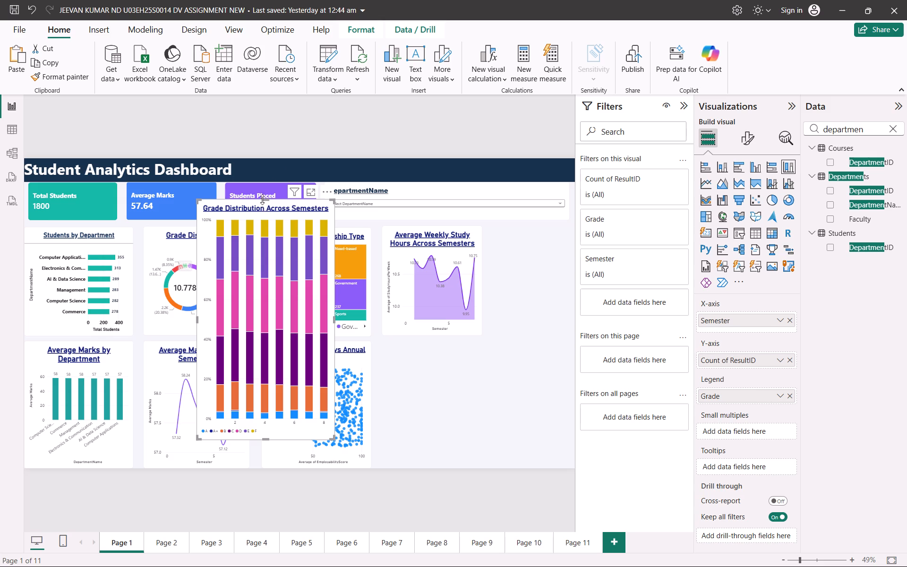
drag(269, 200, 284, 300)
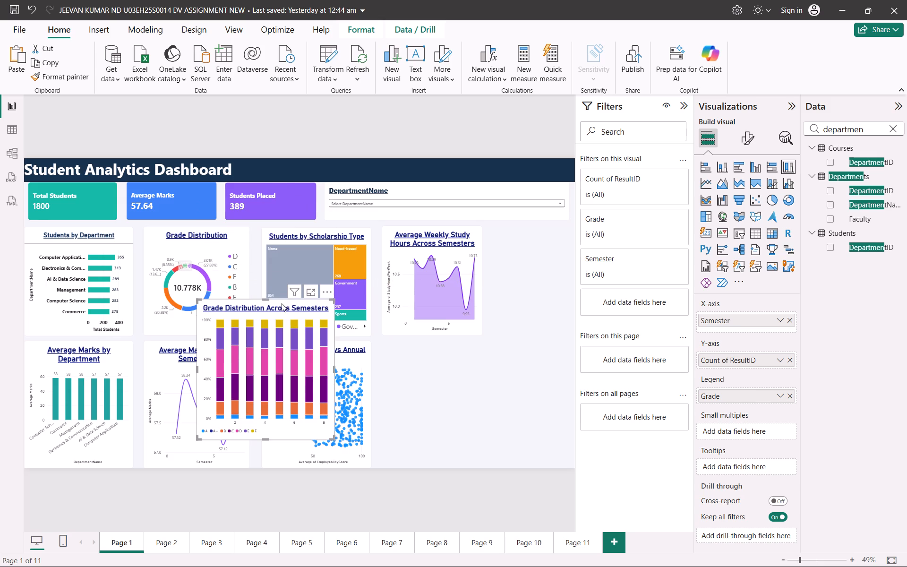
drag(280, 309, 458, 404)
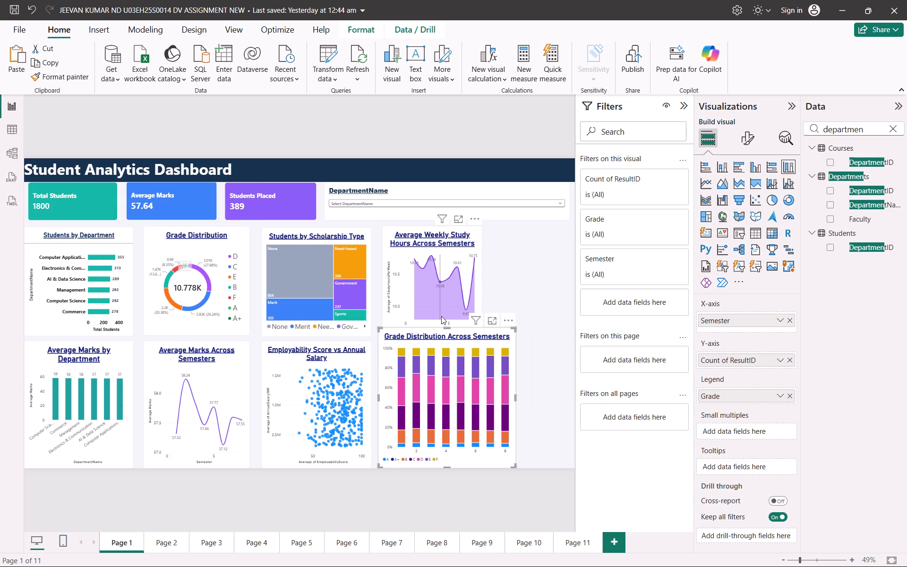
Resize the Grade Distribution Across Semesters chart so its top lines up with the second row and its sides with the study hours chart.
drag(448, 328, 451, 345)
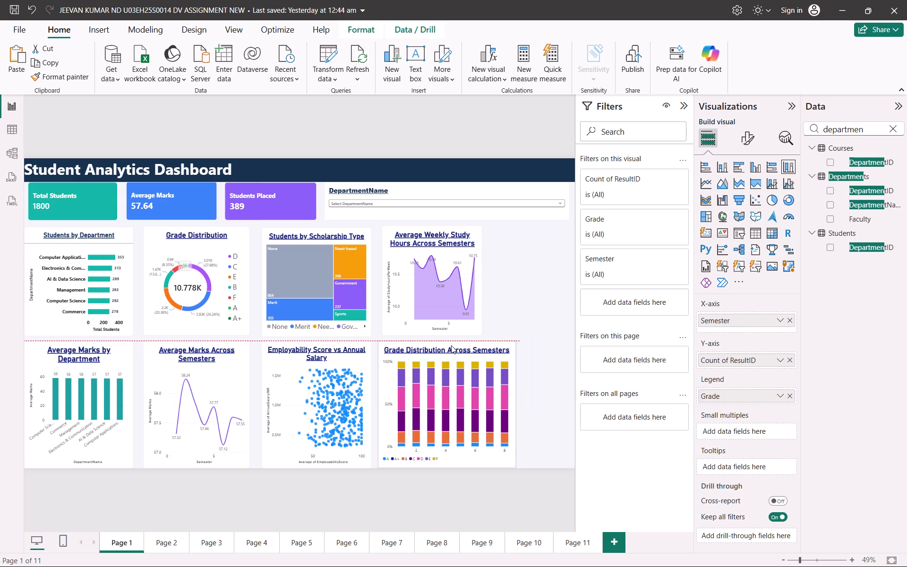
drag(451, 345, 456, 343)
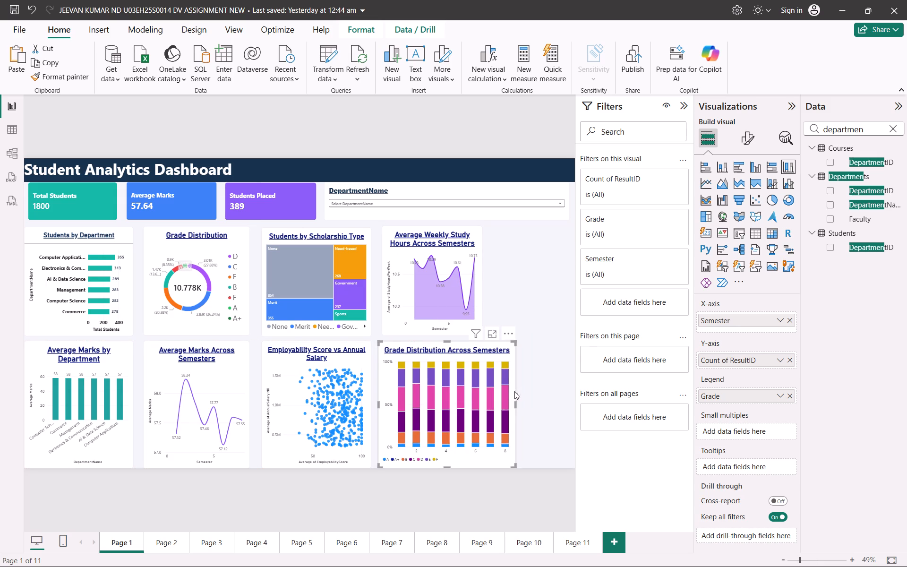
drag(514, 407, 492, 408)
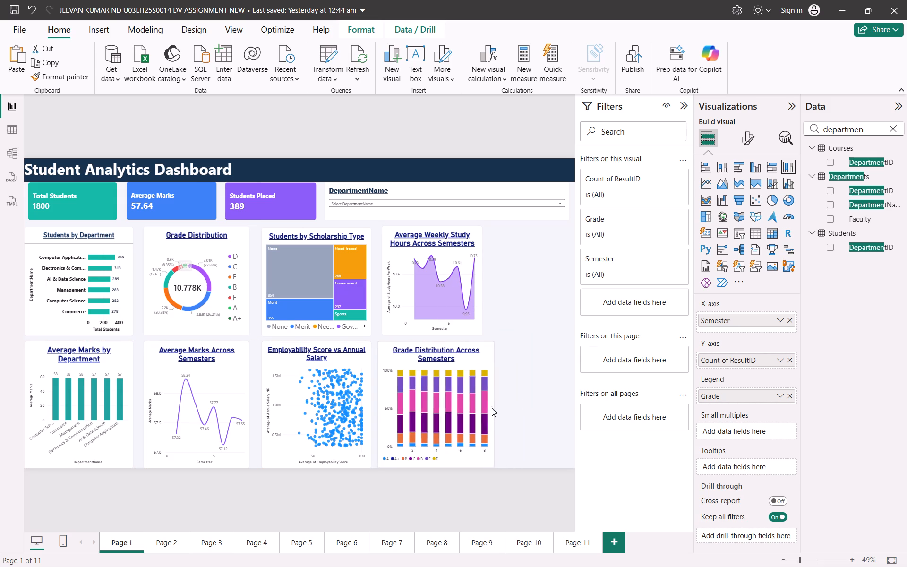
drag(492, 408, 483, 410)
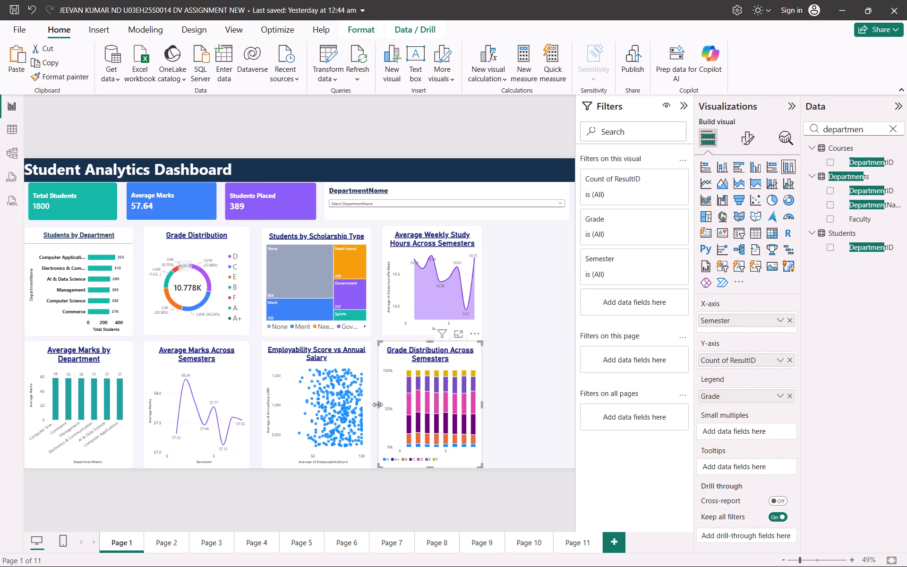
drag(377, 404, 384, 405)
click(512, 422)
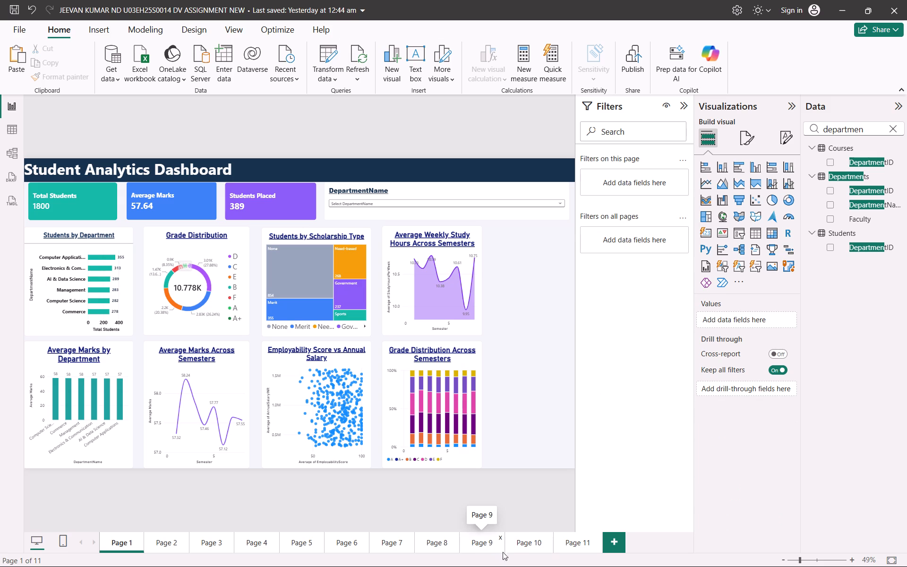
Copy the Outstanding Fees by Department chart from Page 10 and paste it on Page 1.
click(529, 540)
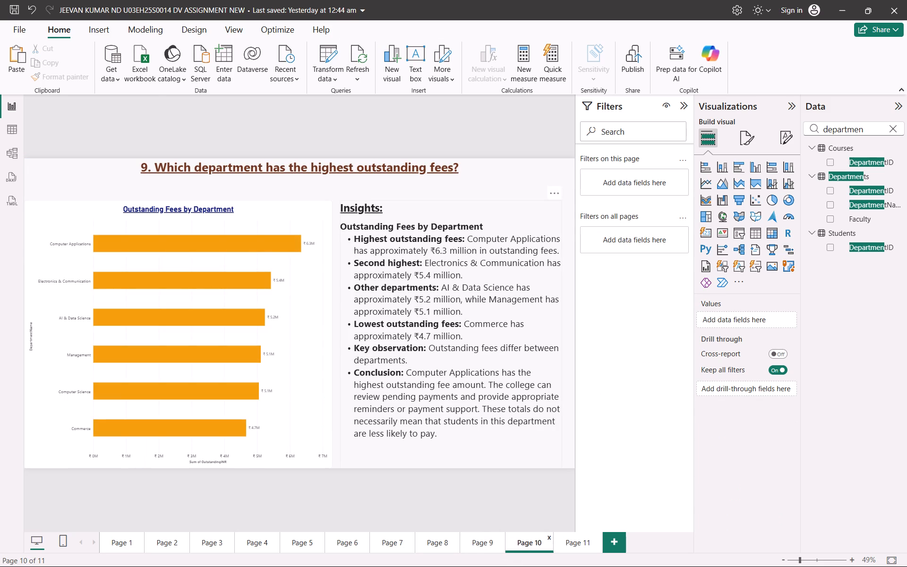
right_click(320, 355)
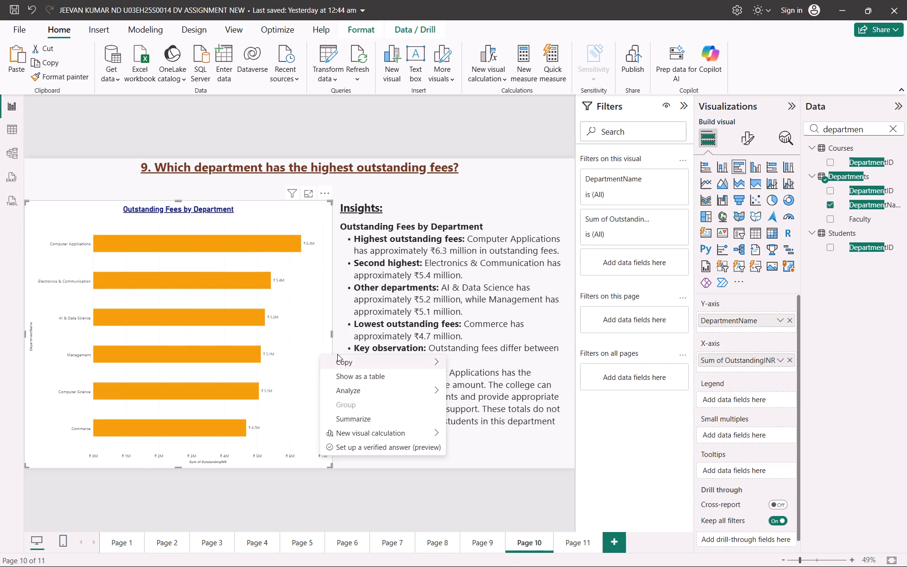
click(454, 364)
click(122, 532)
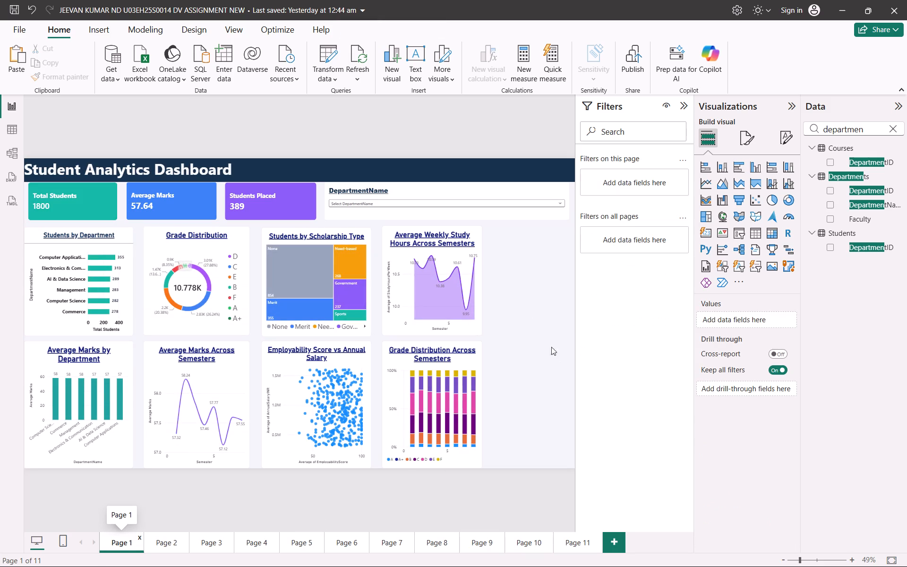
click(522, 292)
key(ctrl+v)
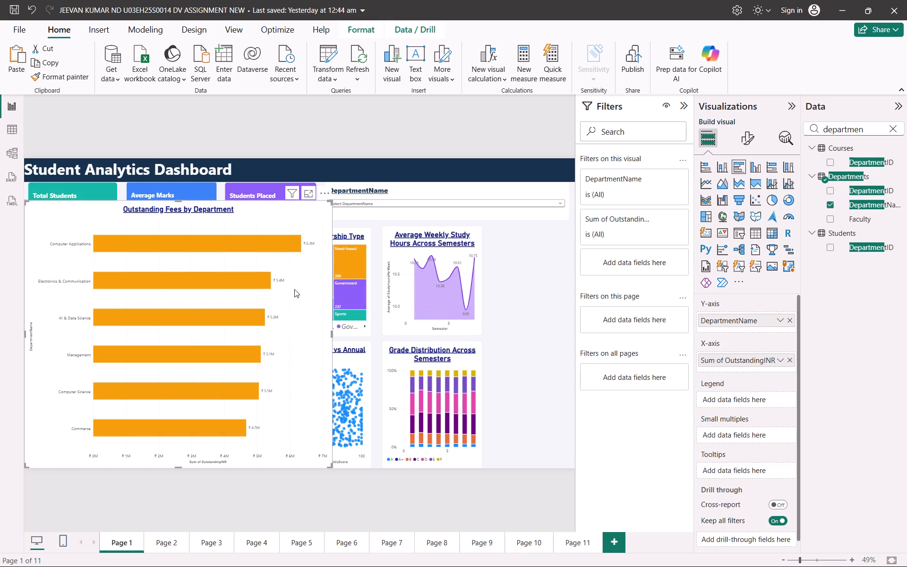
Shrink the Outstanding Fees by Department chart to fit the free column beside the study hours chart, leaving a narrow gap.
drag(294, 291, 580, 312)
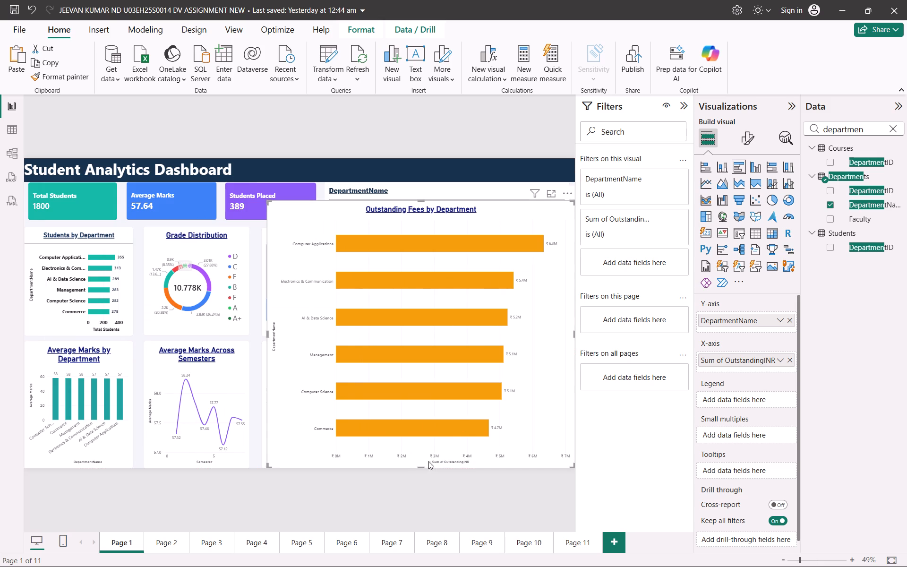
drag(422, 464, 445, 317)
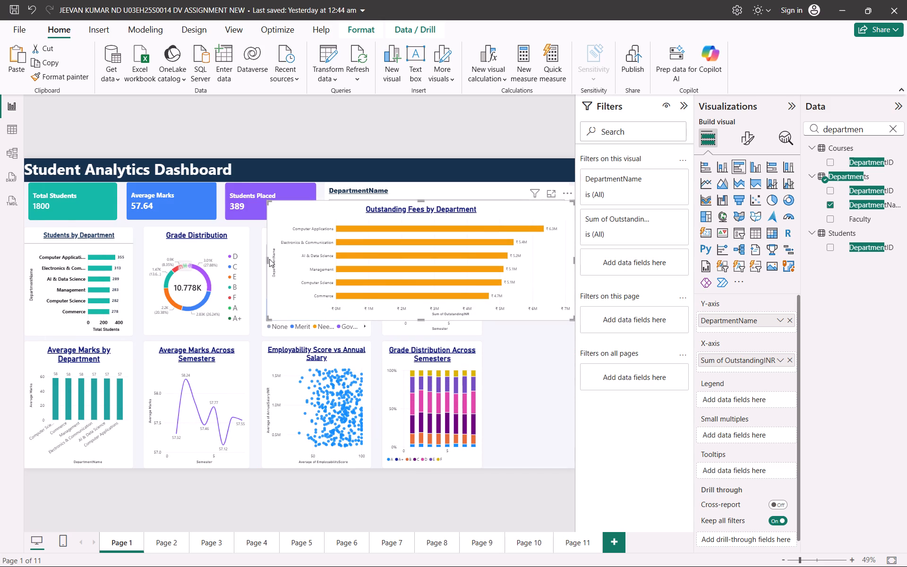
click(267, 256)
drag(266, 258, 494, 343)
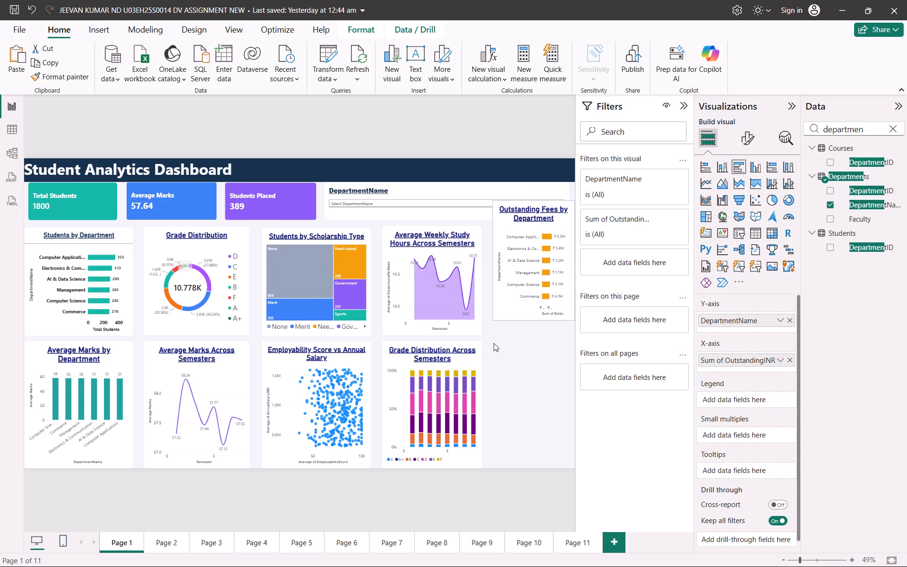
drag(494, 343, 491, 354)
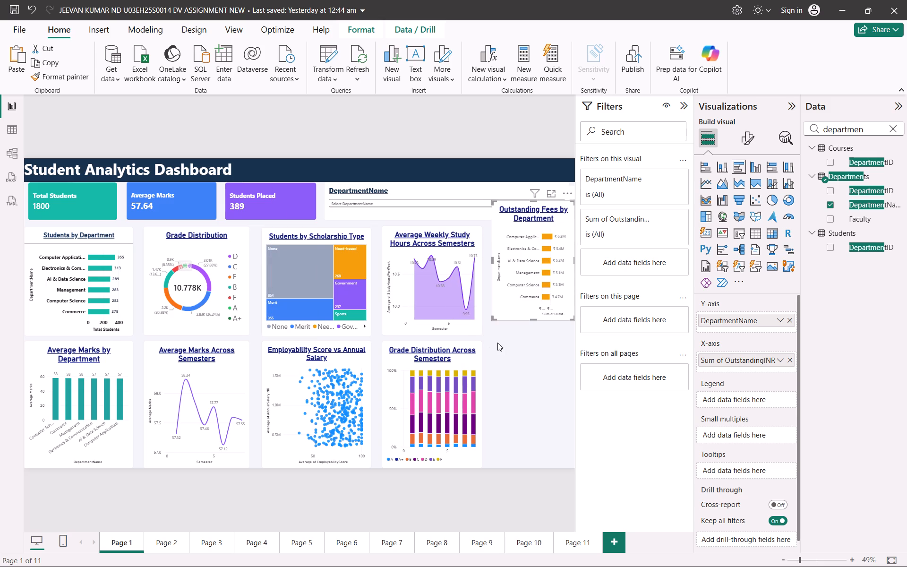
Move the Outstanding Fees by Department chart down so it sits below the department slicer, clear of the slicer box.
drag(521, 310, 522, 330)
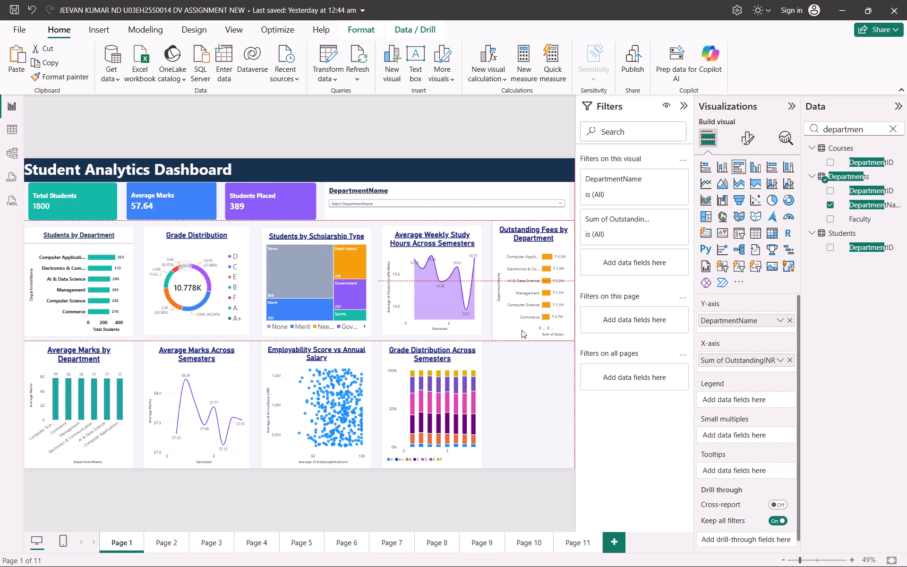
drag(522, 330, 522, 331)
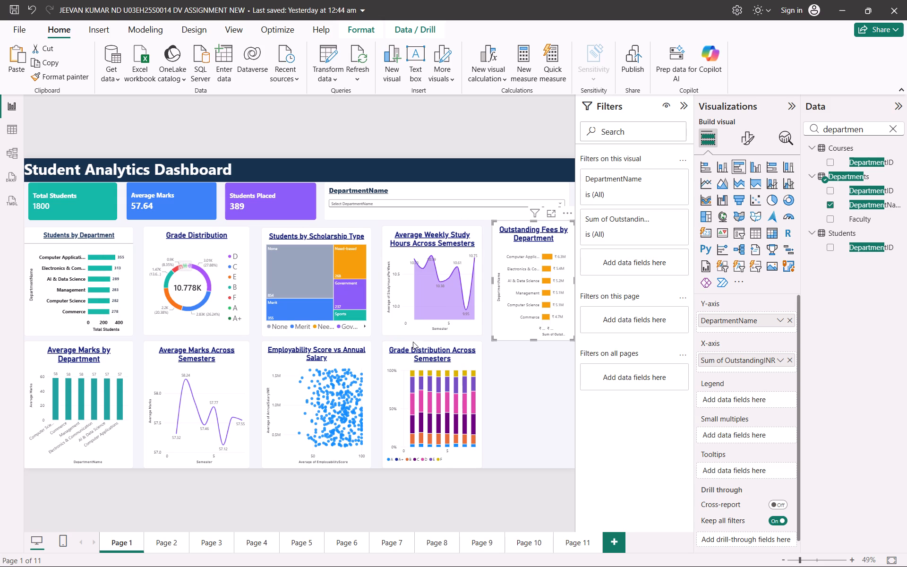
Shift the Grade Distribution donut and the Average Marks Across Semesters chart closer to the first column, with their left edges aligned.
drag(213, 318, 209, 318)
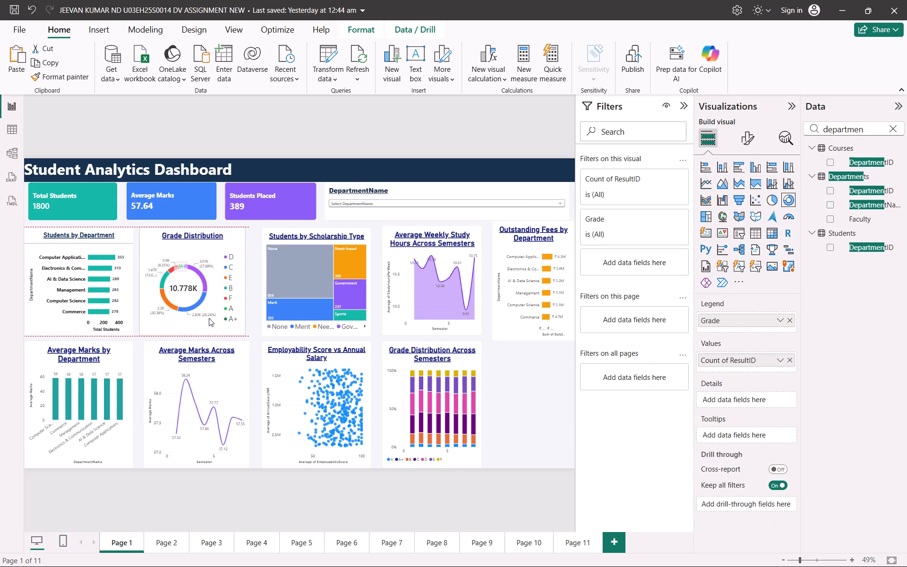
drag(209, 318, 209, 319)
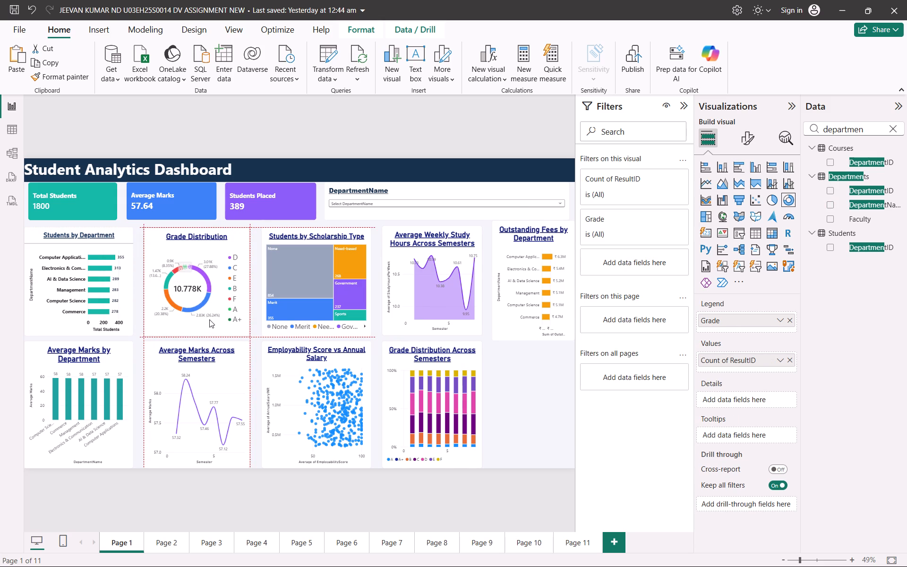
drag(209, 319, 209, 320)
click(215, 380)
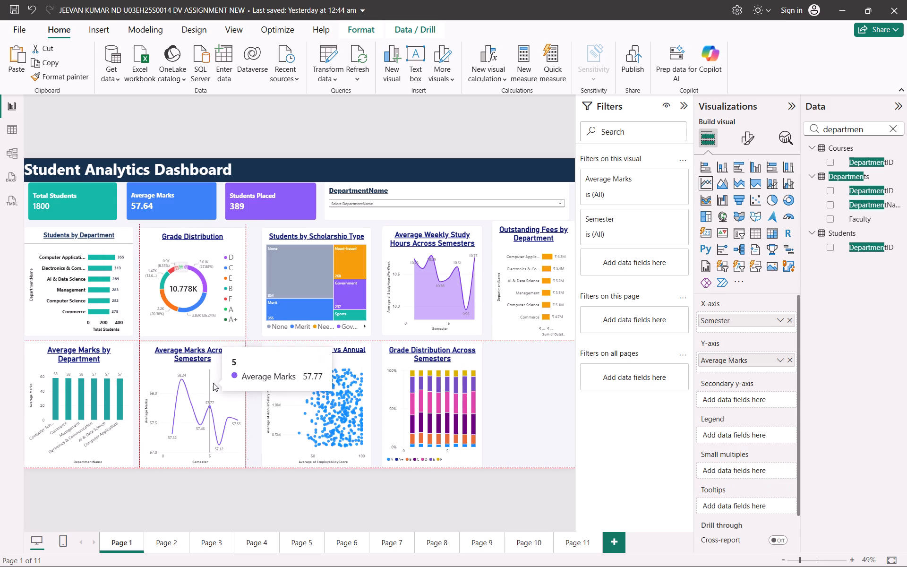
Shift the Students by Scholarship Type treemap and the Employability Score vs Annual Salary scatter closer to the second column, left edges aligned.
drag(270, 322, 265, 322)
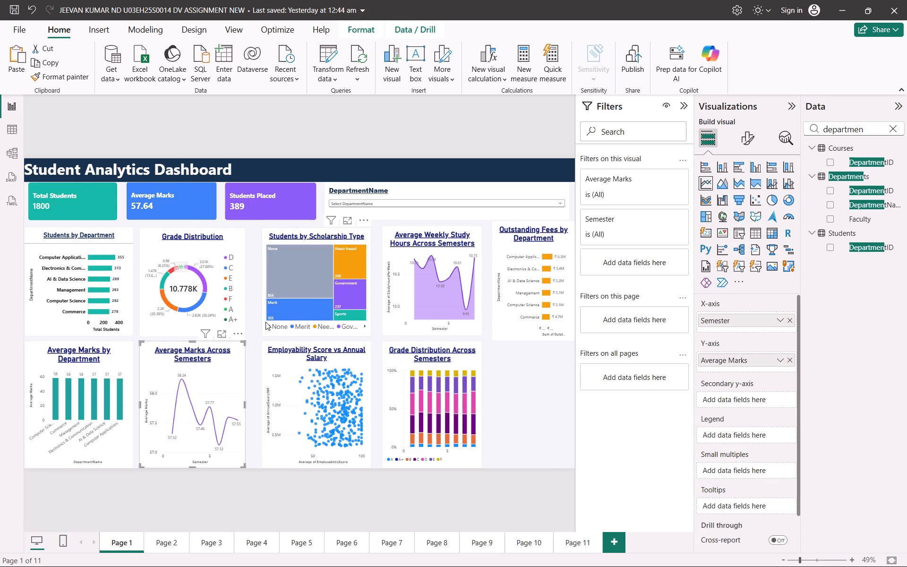
drag(265, 322, 259, 331)
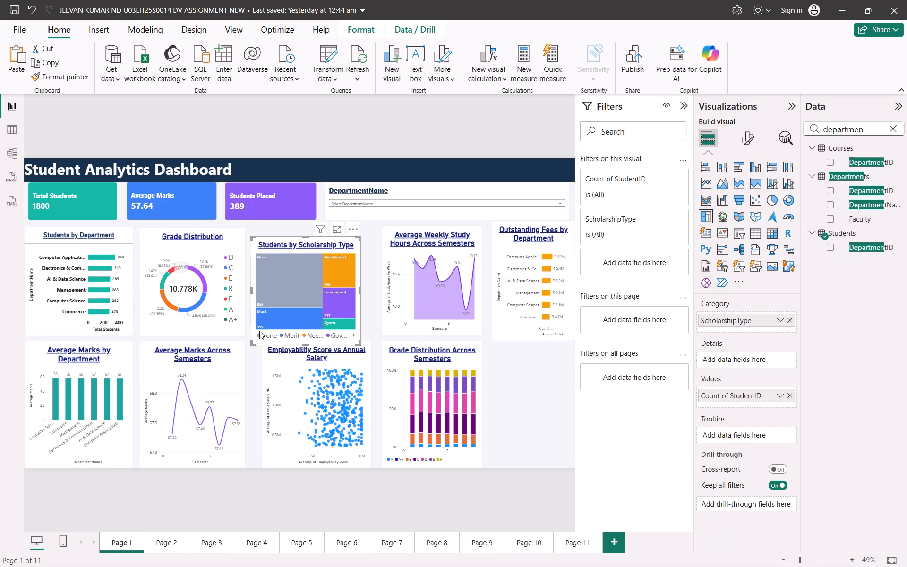
drag(279, 370, 268, 371)
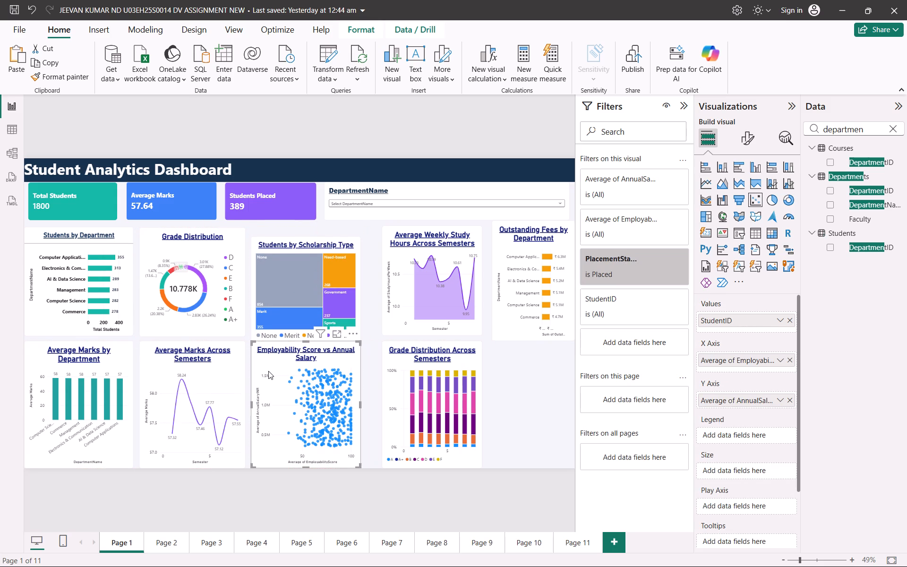
Move the Average Weekly Study Hours Across Semesters chart closer to the scholarship treemap, leaving a narrow gap.
drag(389, 318, 379, 319)
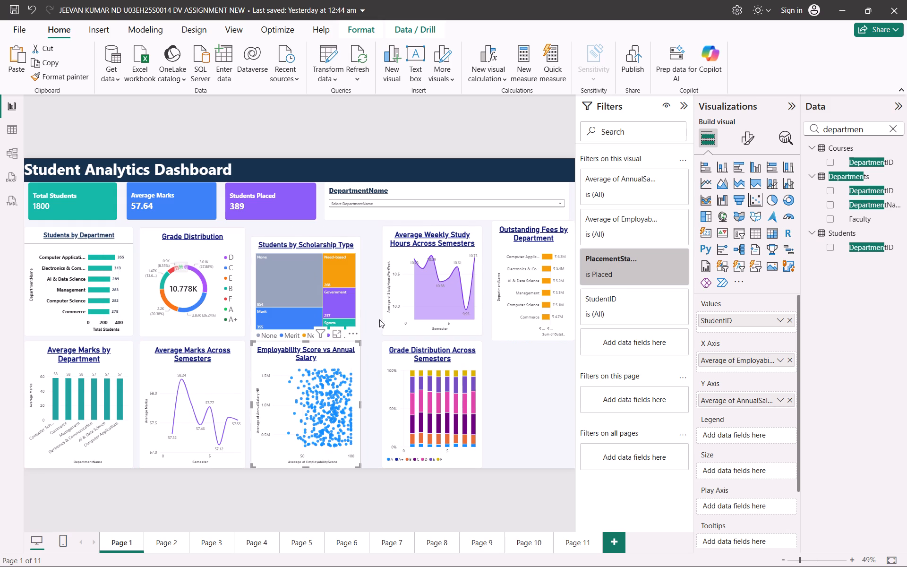
drag(379, 319, 376, 325)
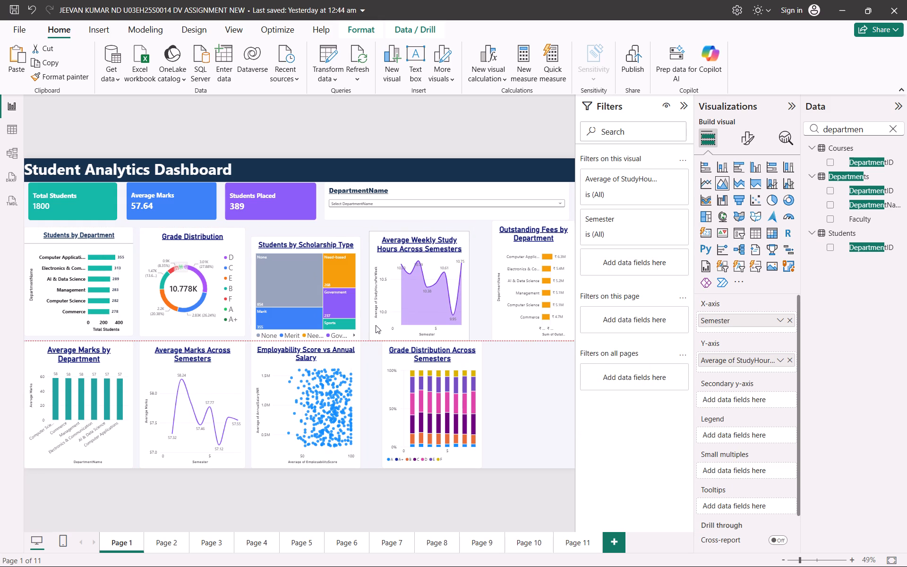
drag(376, 325, 374, 327)
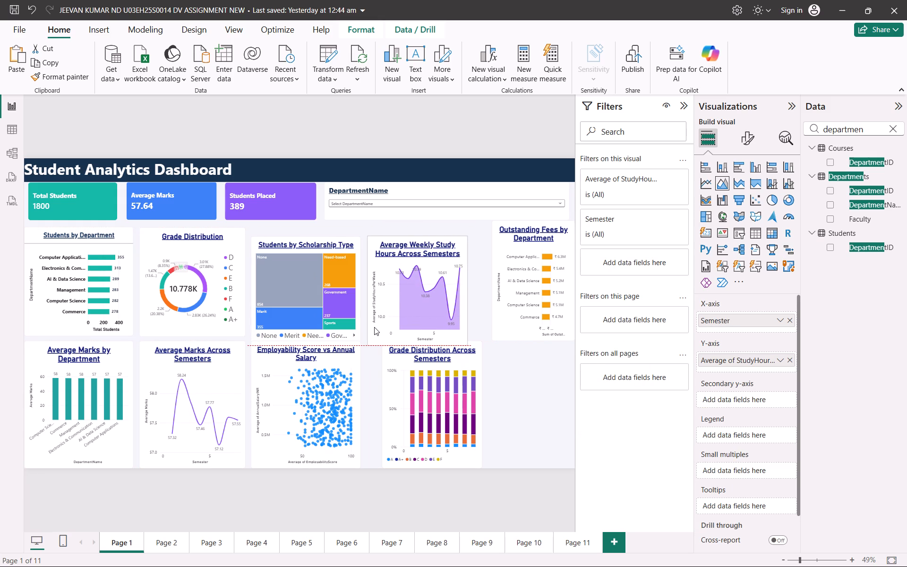
drag(374, 327, 374, 326)
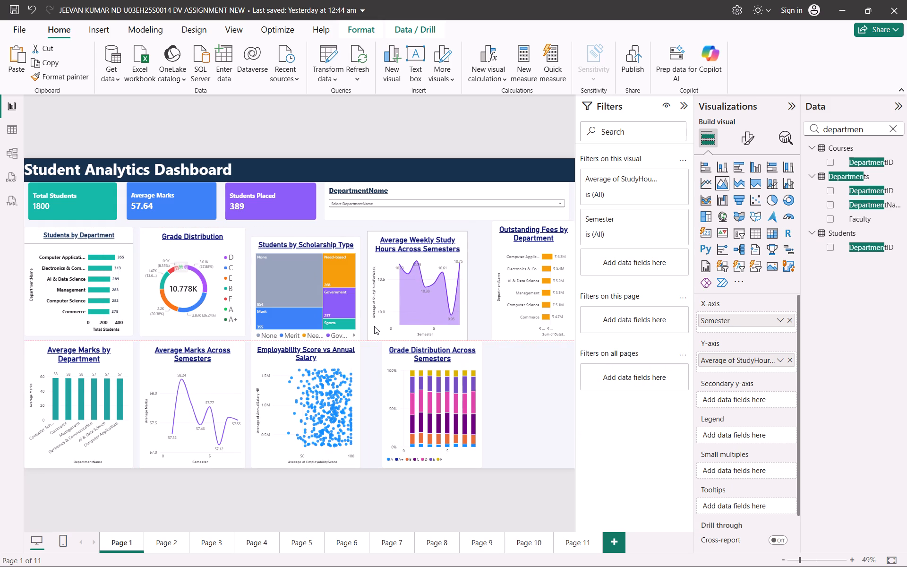
drag(374, 326, 375, 325)
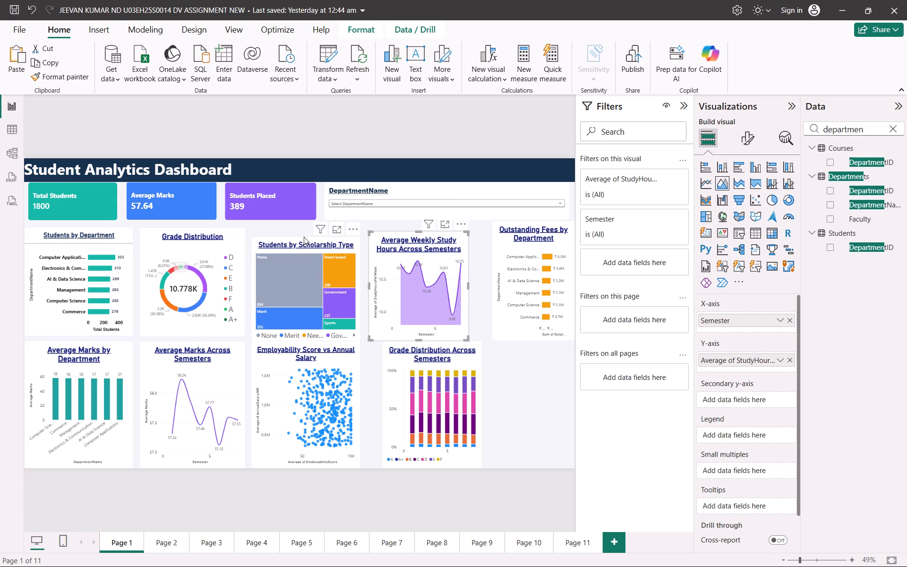
click(303, 235)
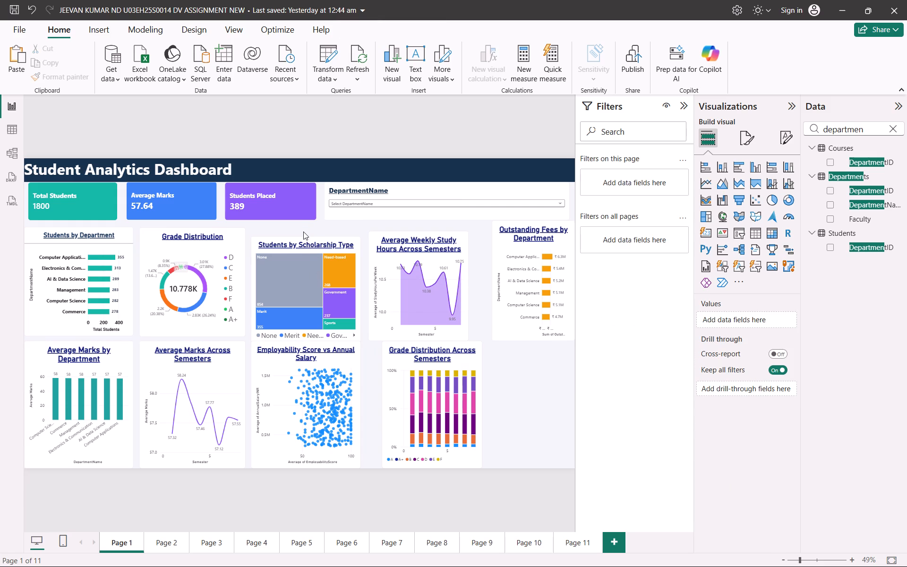
Raise the Students by Scholarship Type treemap to line up with the Grade Distribution donut, directly above the scatter chart.
drag(257, 245, 259, 236)
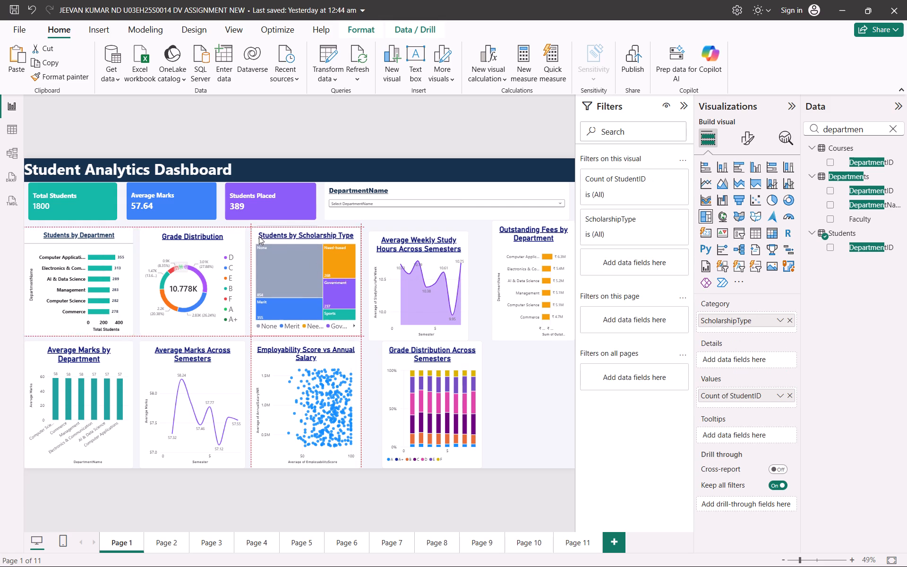
drag(259, 236, 259, 236)
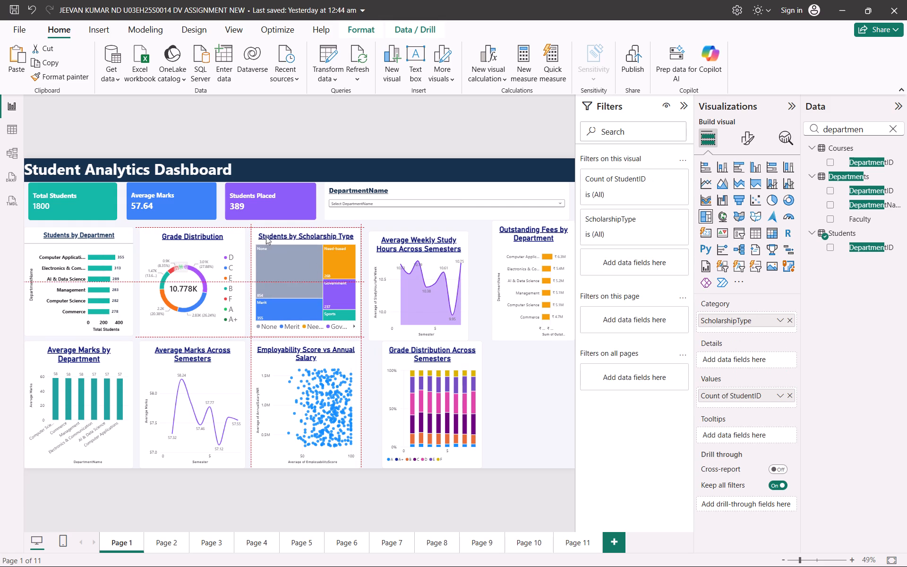
Align the Average Weekly Study Hours chart with the first row and move the Grade Distribution Across Semesters chart directly beneath it.
click(378, 309)
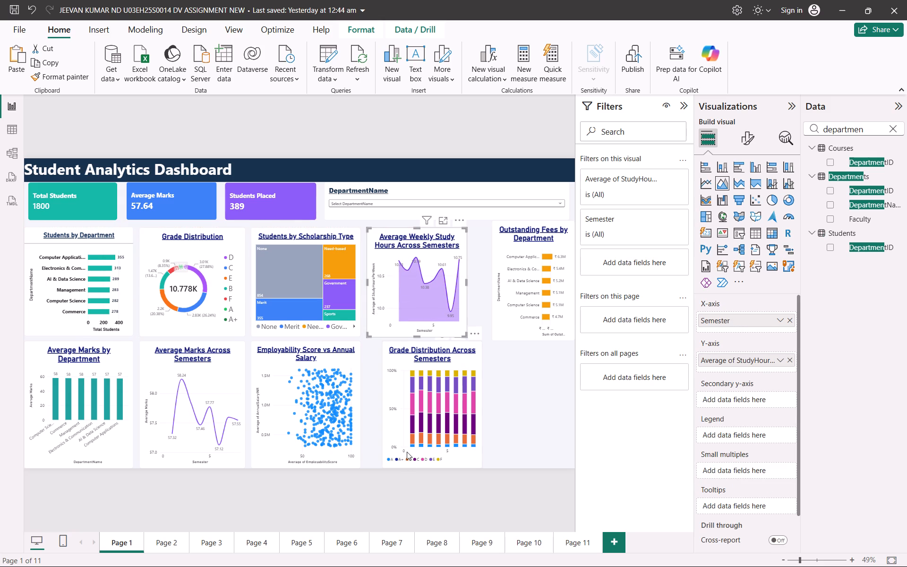
drag(395, 438, 382, 437)
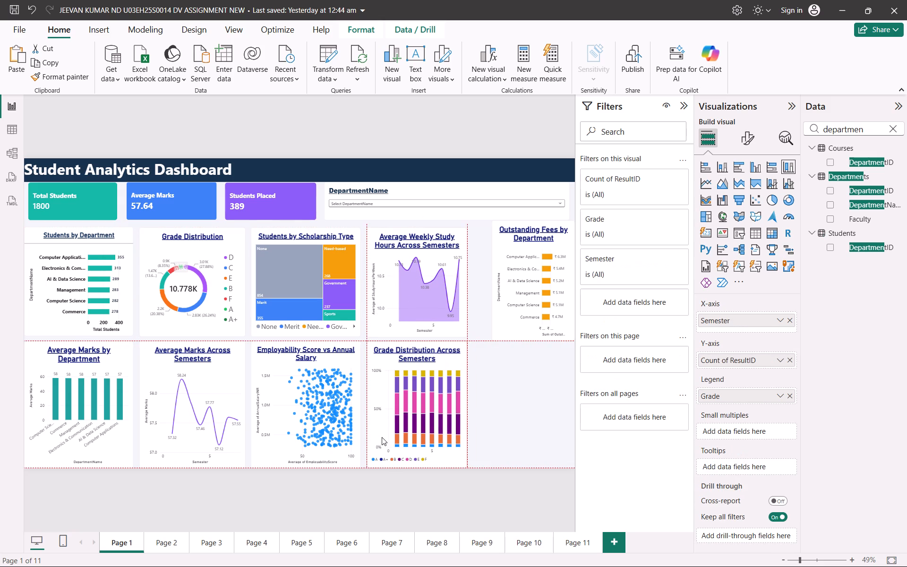
drag(382, 437, 384, 441)
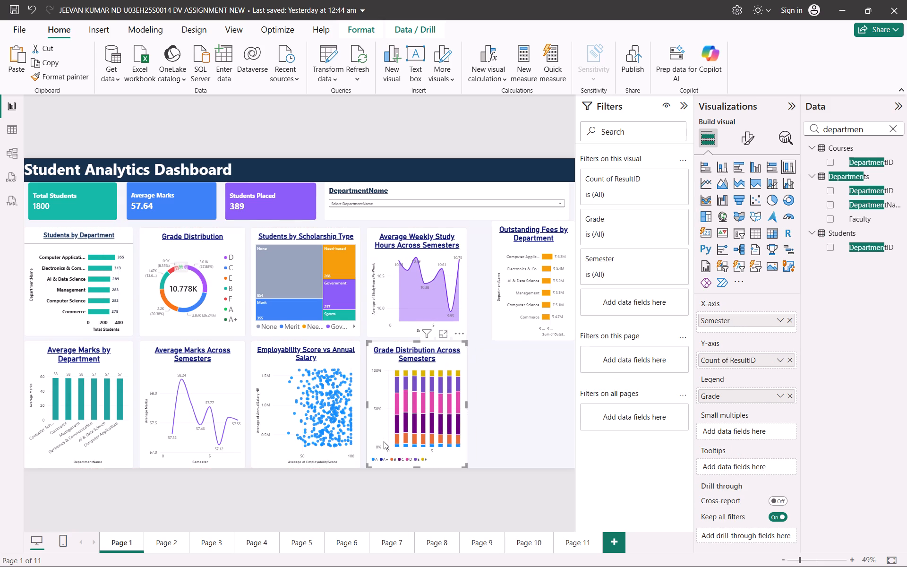
Move the Outstanding Fees by Department chart beside the study hours chart, with its top aligned to the first row.
click(510, 441)
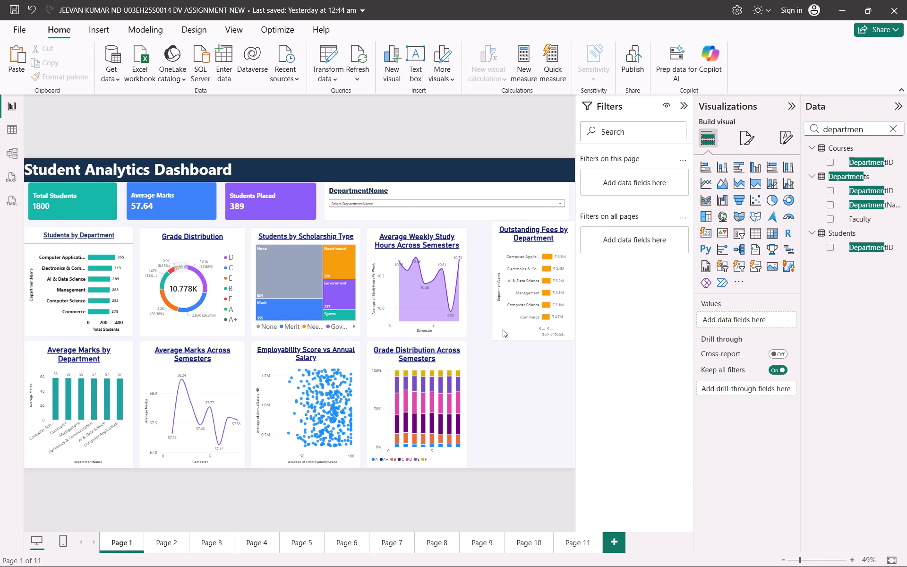
drag(503, 329, 483, 337)
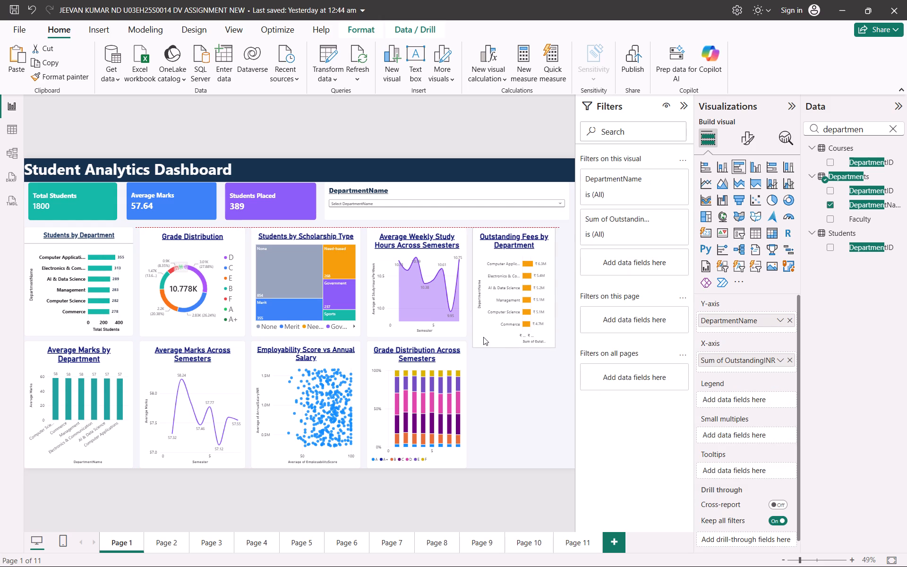
drag(483, 337, 484, 335)
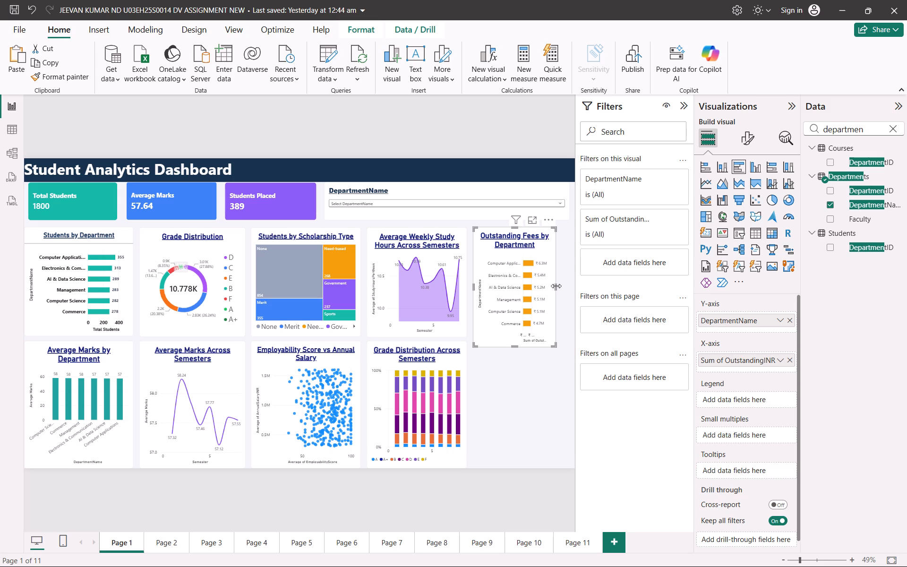
Widen the Outstanding Fees by Department chart to the page edge and shorten it to match the first row's bottom edge.
drag(556, 286, 569, 286)
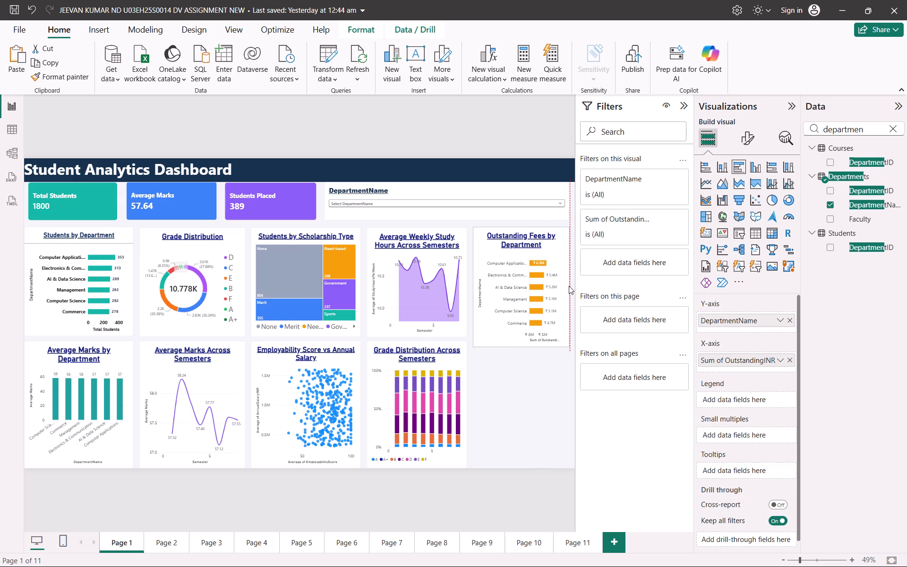
drag(569, 286, 572, 289)
drag(572, 289, 573, 290)
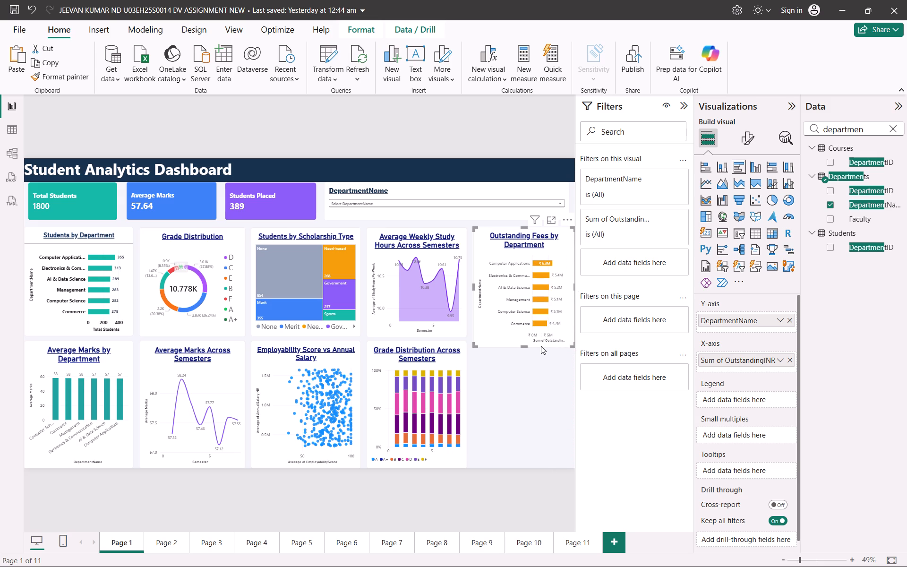
drag(526, 346, 526, 337)
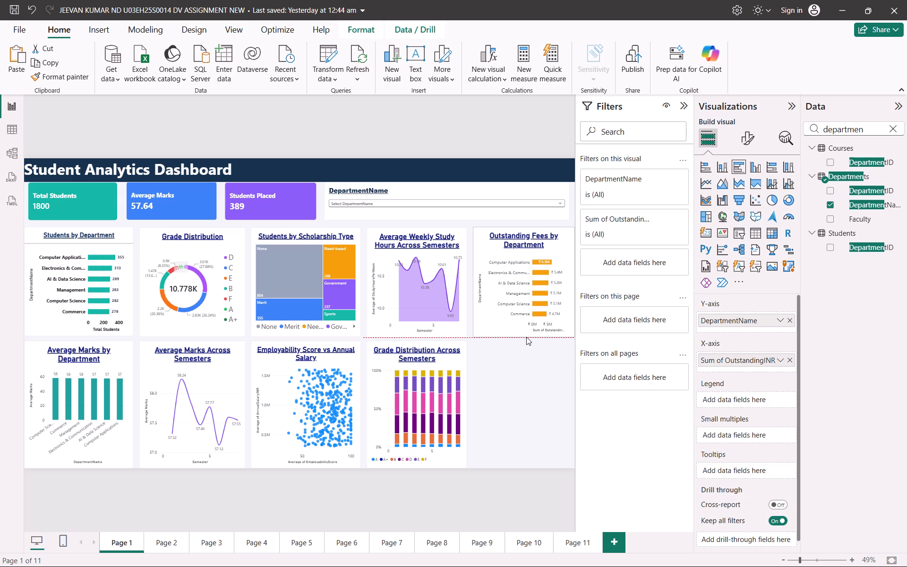
drag(526, 337, 527, 338)
click(519, 417)
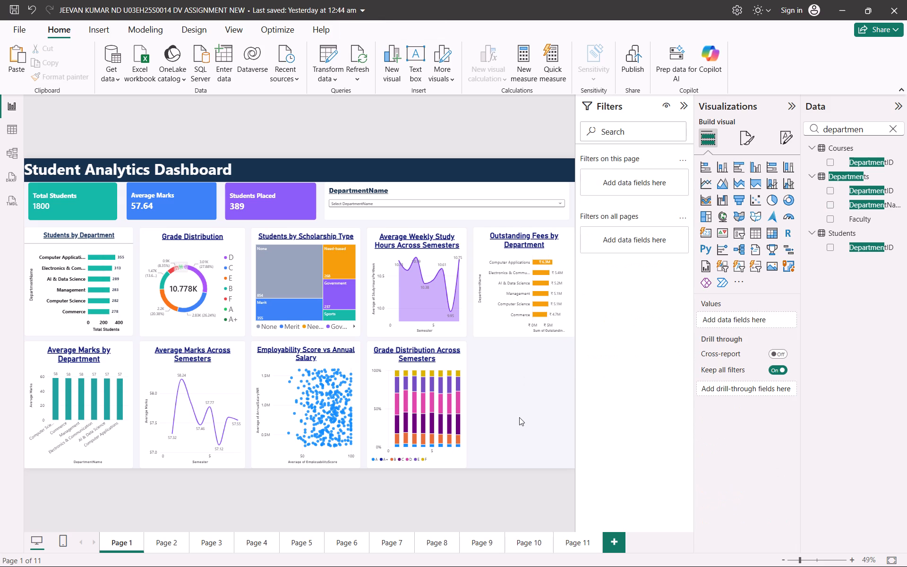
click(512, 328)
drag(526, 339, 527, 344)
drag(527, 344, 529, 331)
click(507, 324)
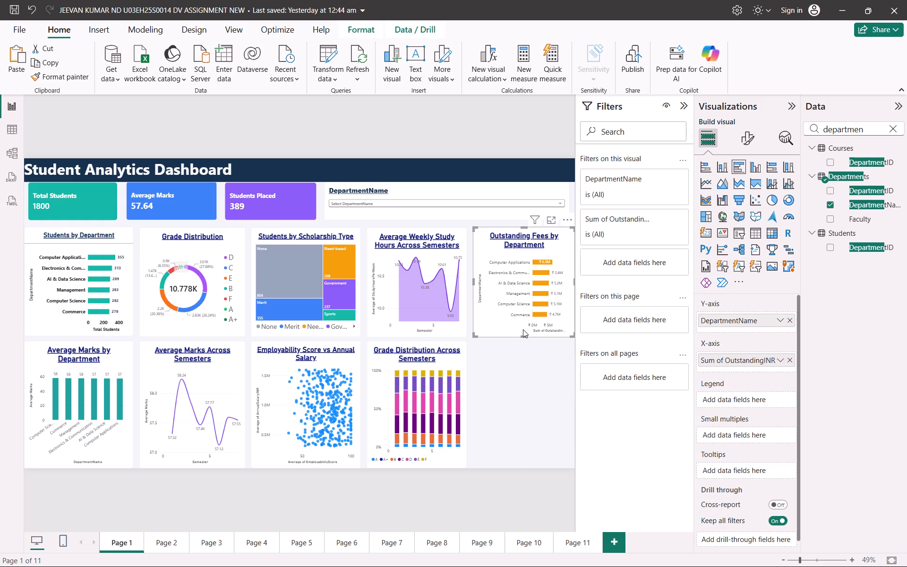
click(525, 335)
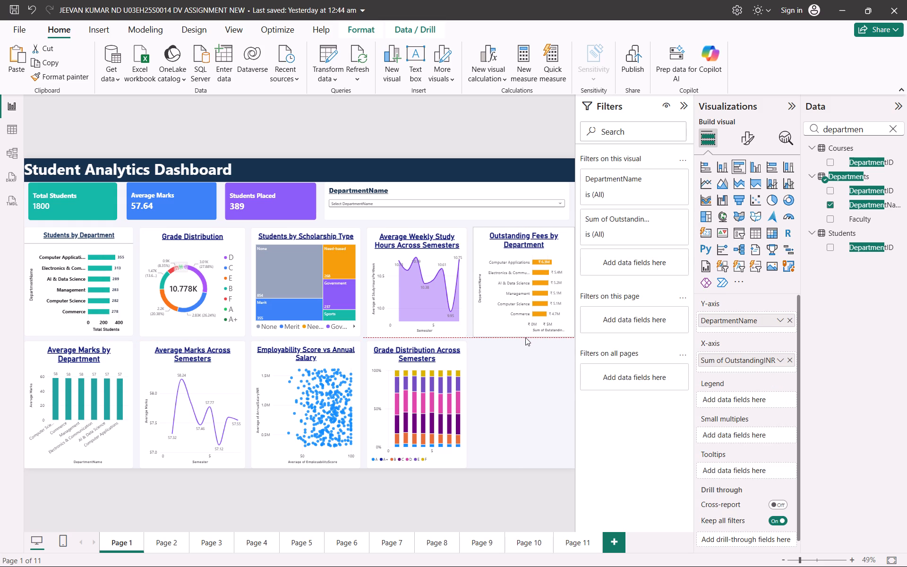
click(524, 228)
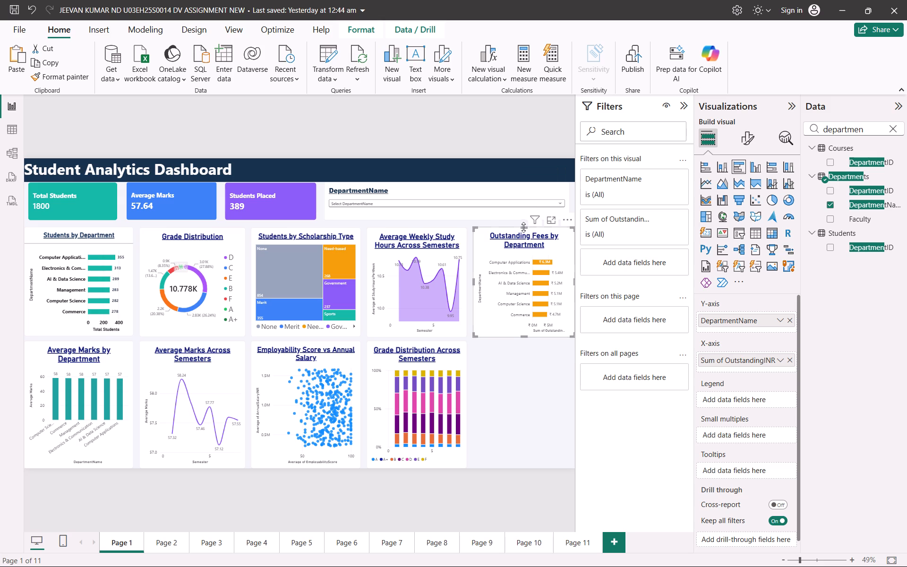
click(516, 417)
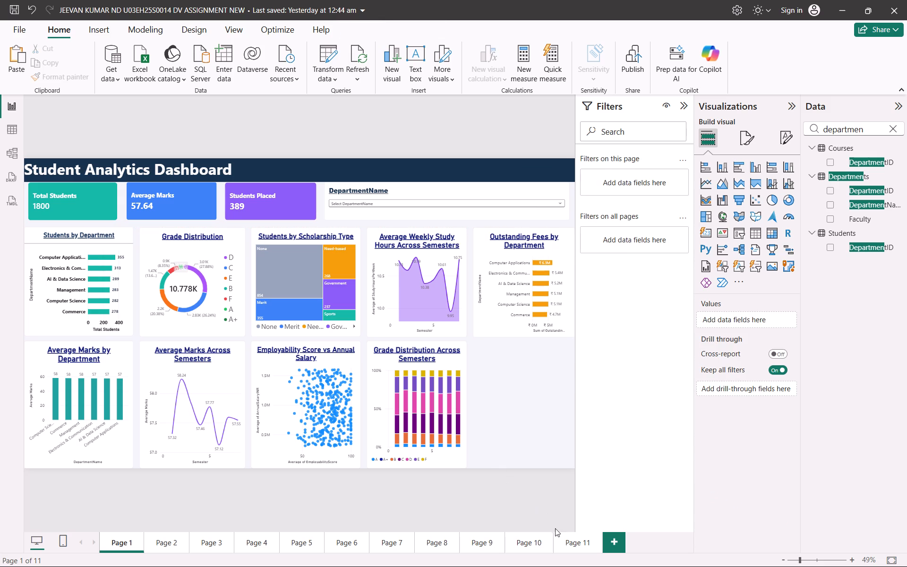
Move the Grade Distribution Across Semesters chart to the page edge, directly beneath the Outstanding Fees by Department chart.
click(458, 444)
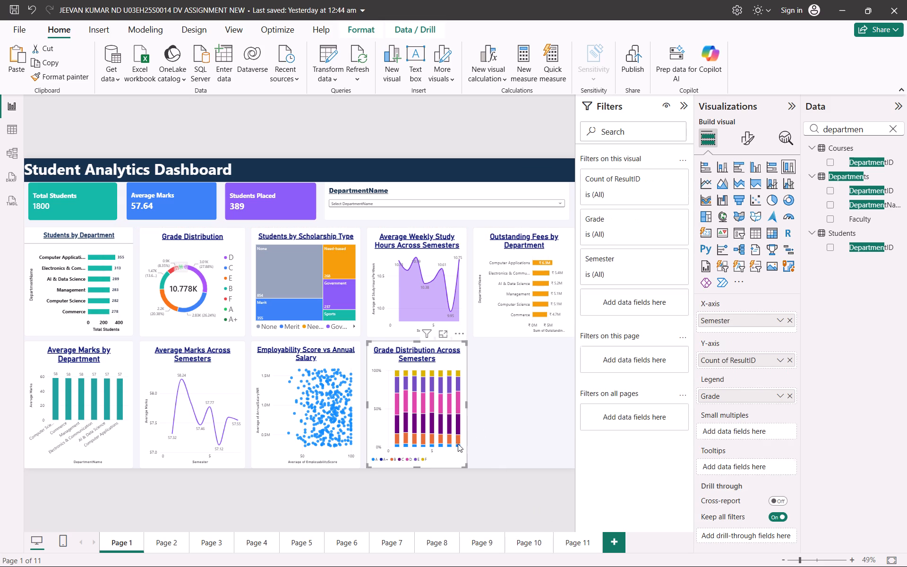
click(458, 444)
drag(458, 444, 554, 445)
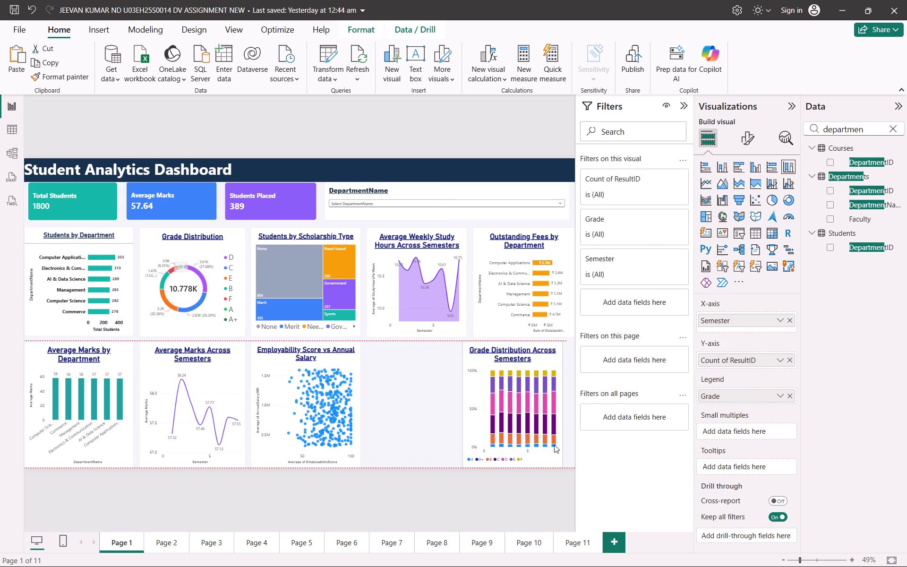
drag(554, 445, 563, 444)
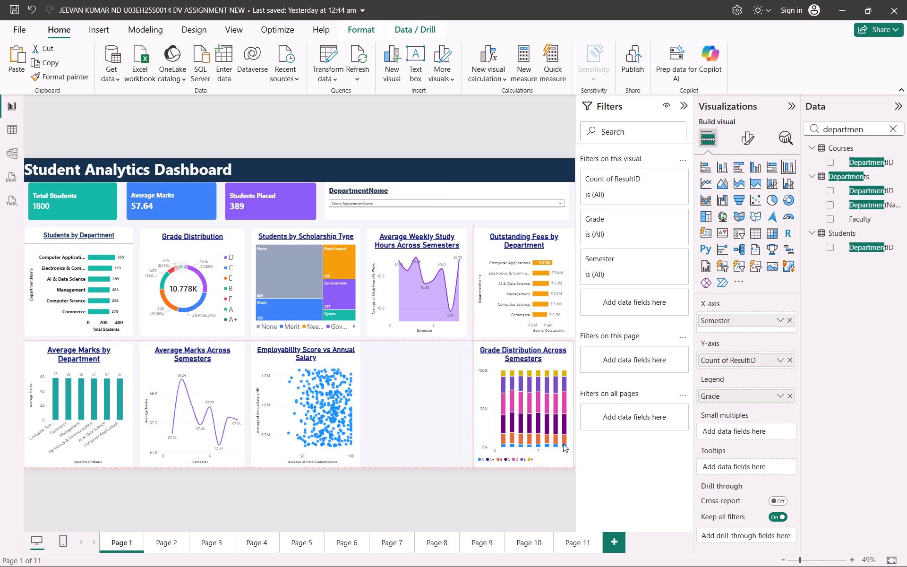
drag(563, 444, 565, 443)
drag(565, 443, 565, 443)
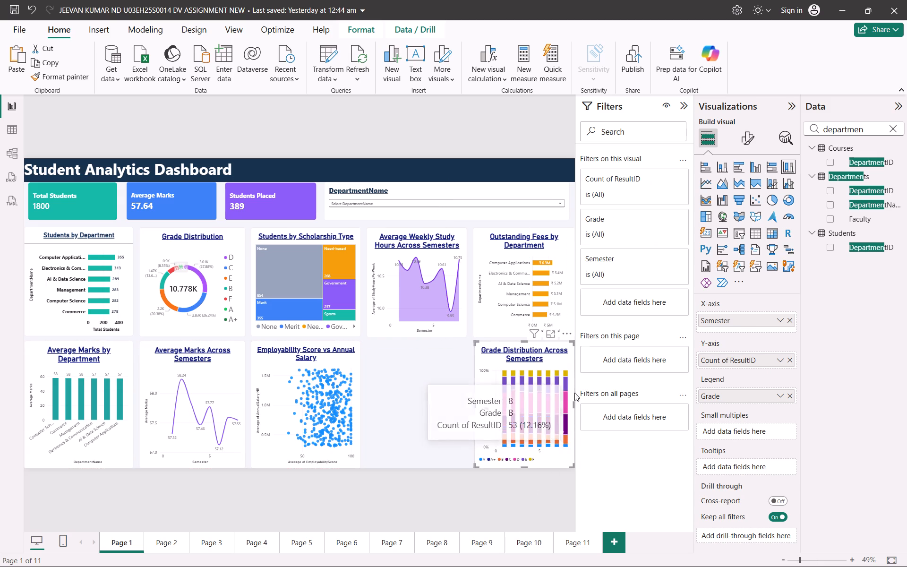
click(574, 403)
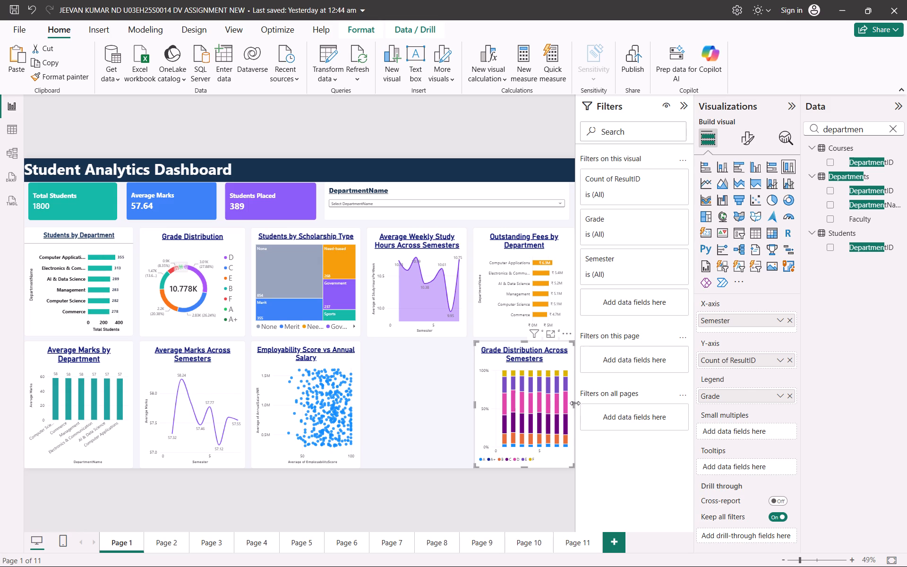
click(506, 484)
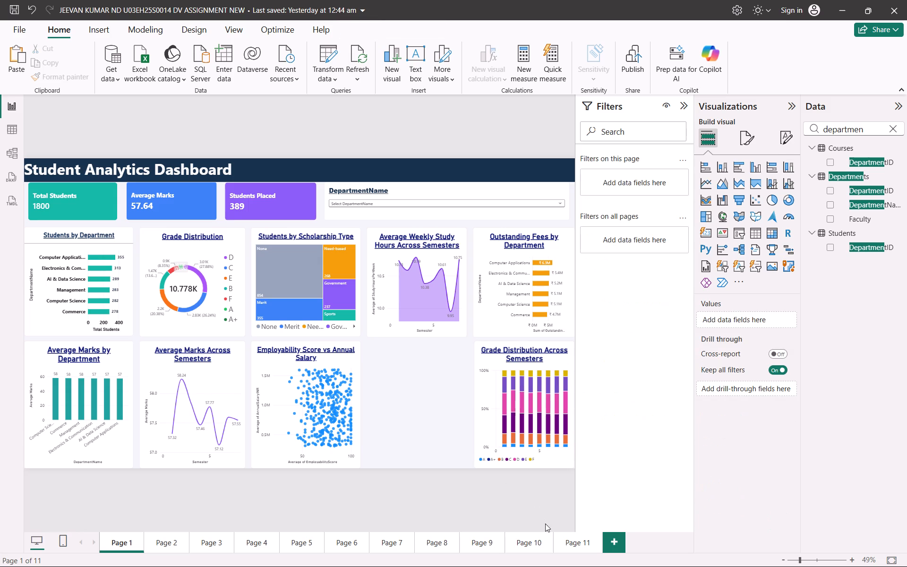
Copy the placement status funnel chart from Page 11 and paste it onto Page 1.
click(563, 541)
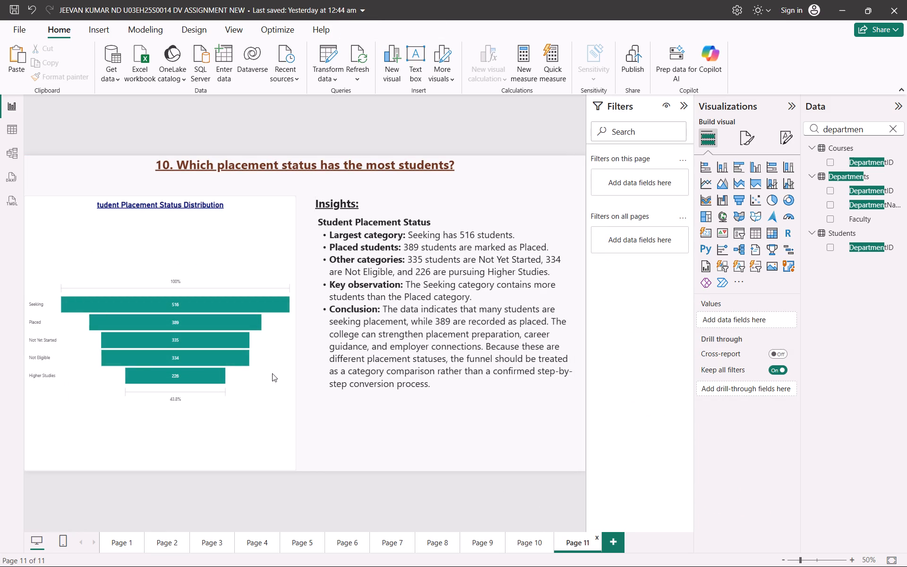
right_click(258, 394)
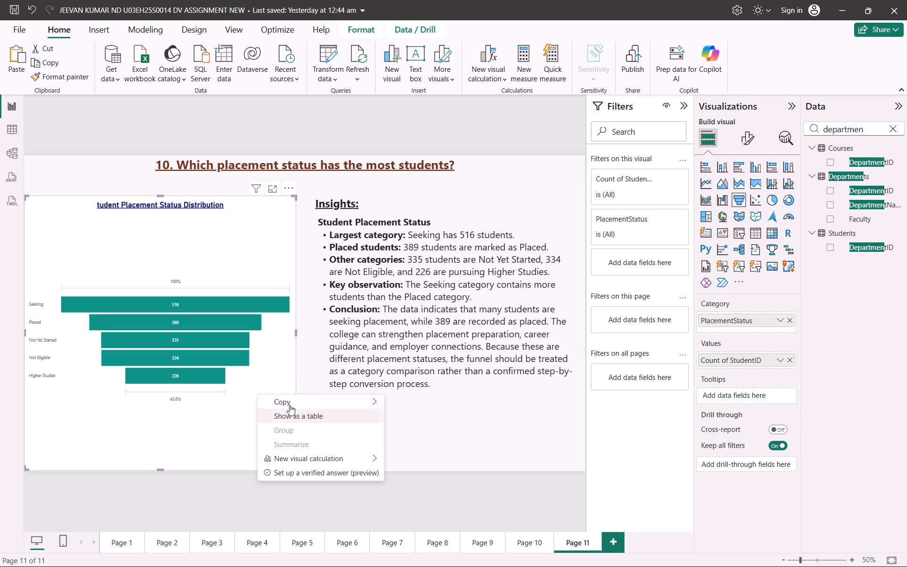
click(395, 402)
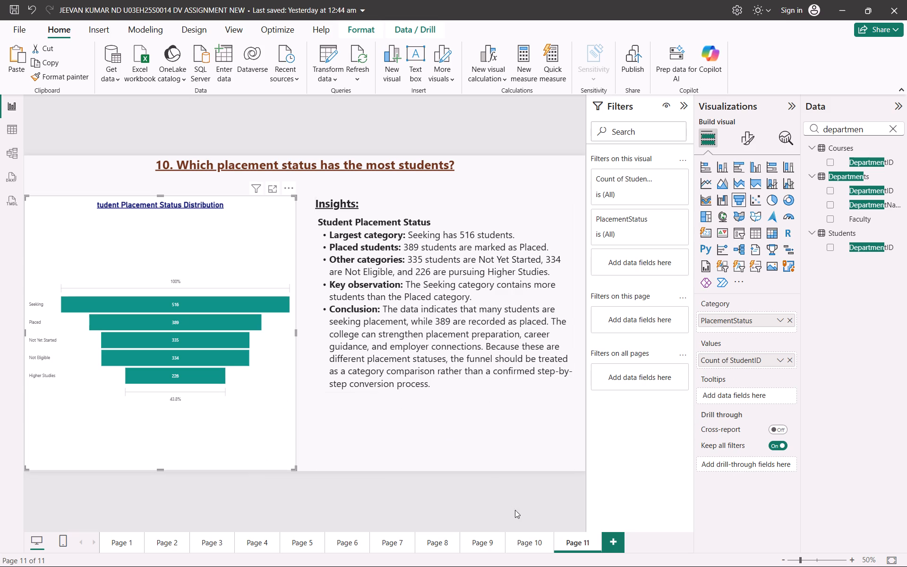
click(521, 543)
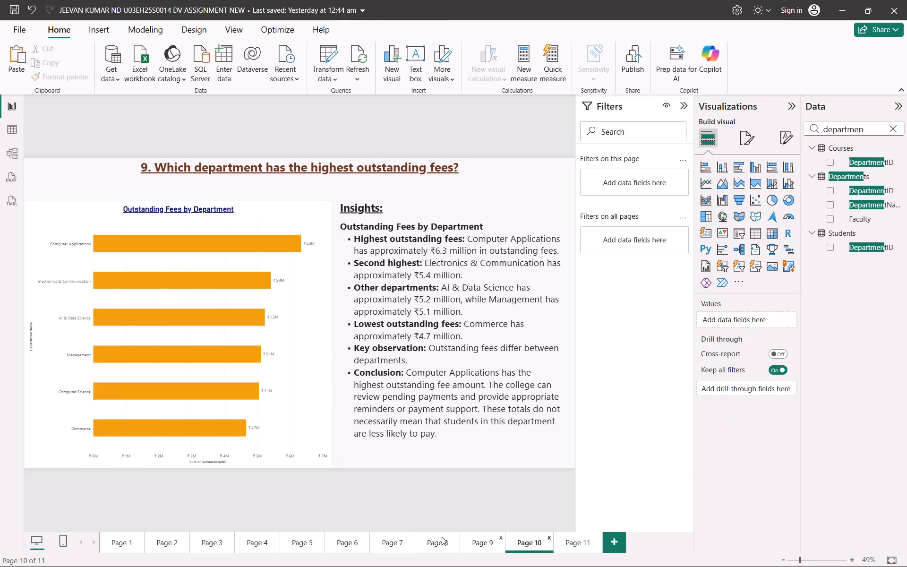
click(120, 543)
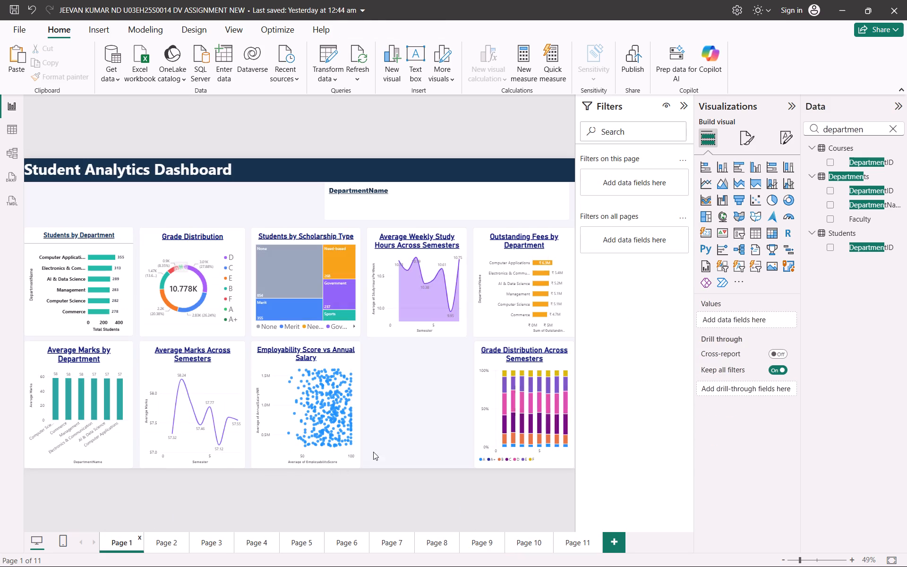
key(ctrl+v)
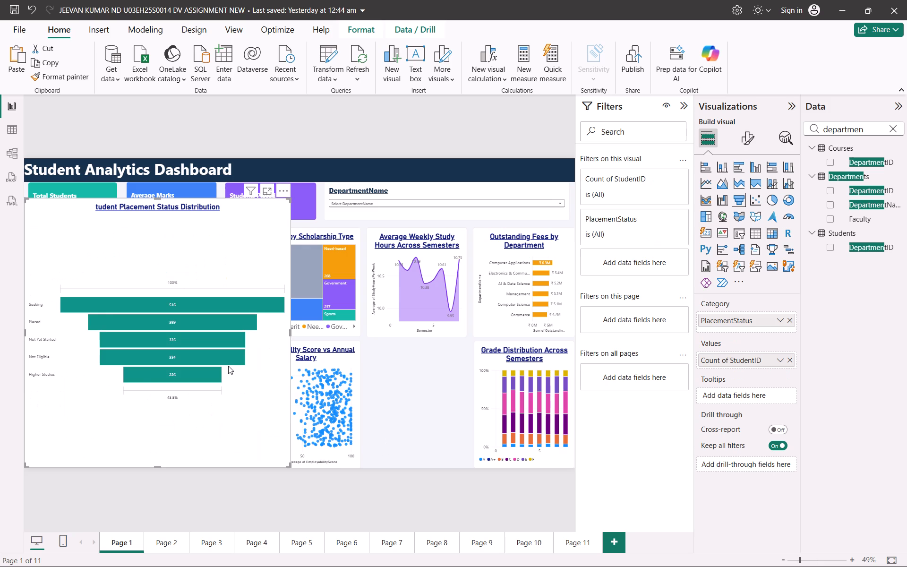
Shrink the pasted placement status funnel to fill the second-row gap beneath the Average Weekly Study Hours chart, aligned with that column's edges.
drag(228, 366, 449, 448)
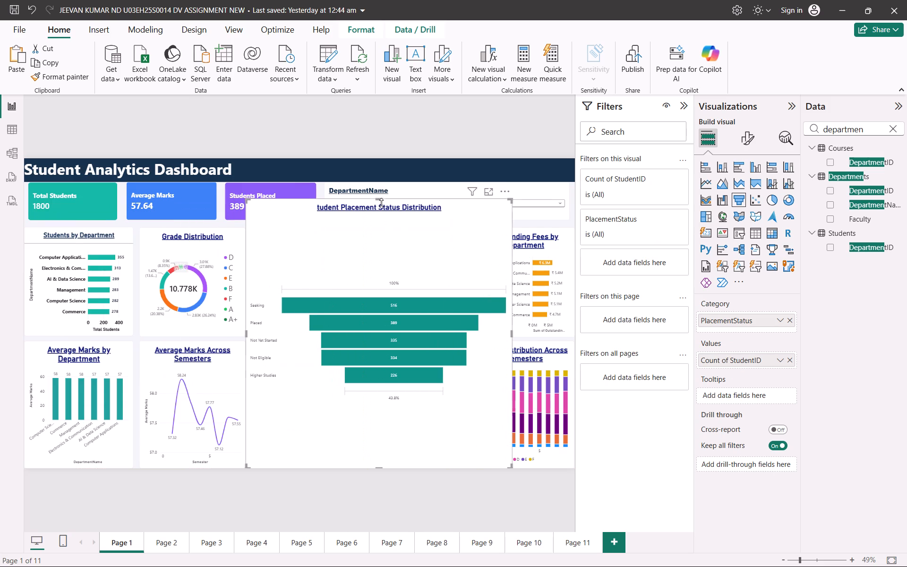
drag(380, 202, 400, 340)
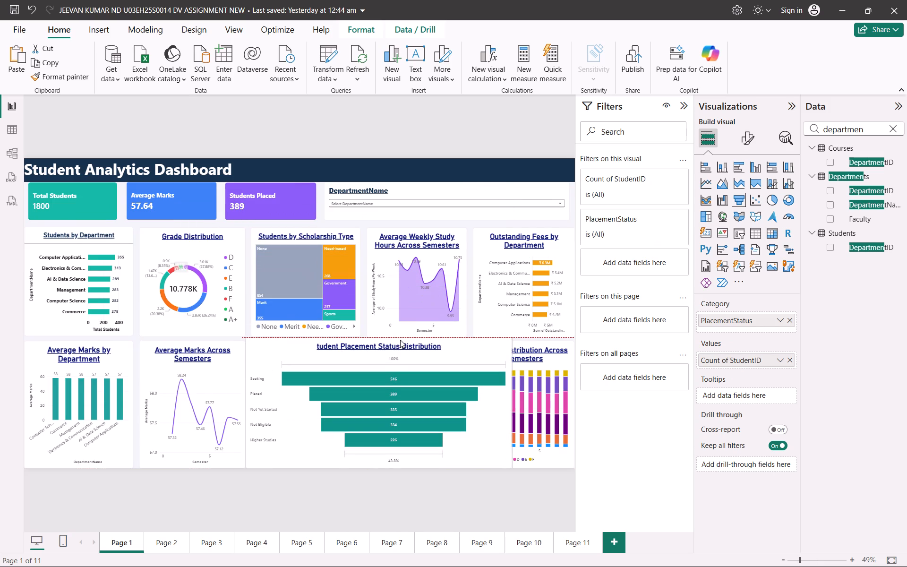
drag(400, 340, 404, 348)
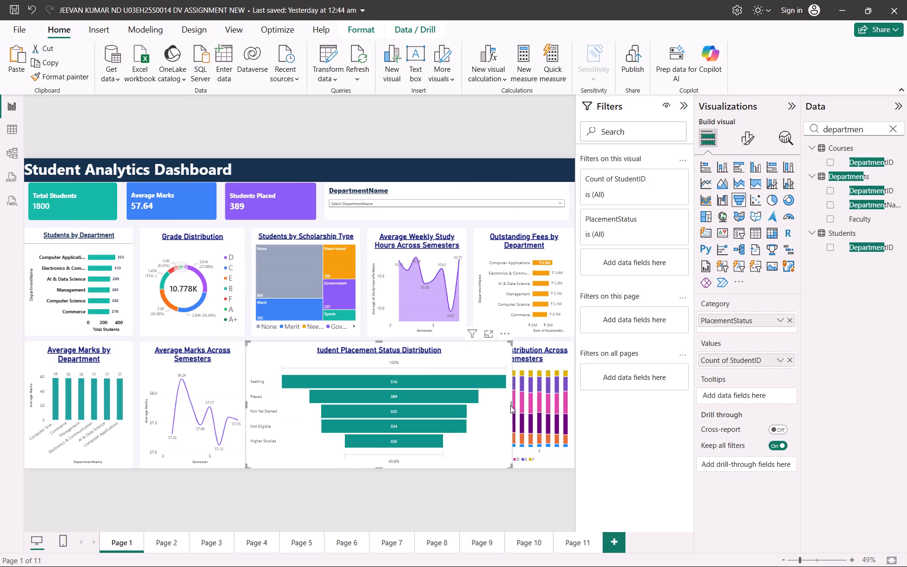
drag(511, 402, 482, 404)
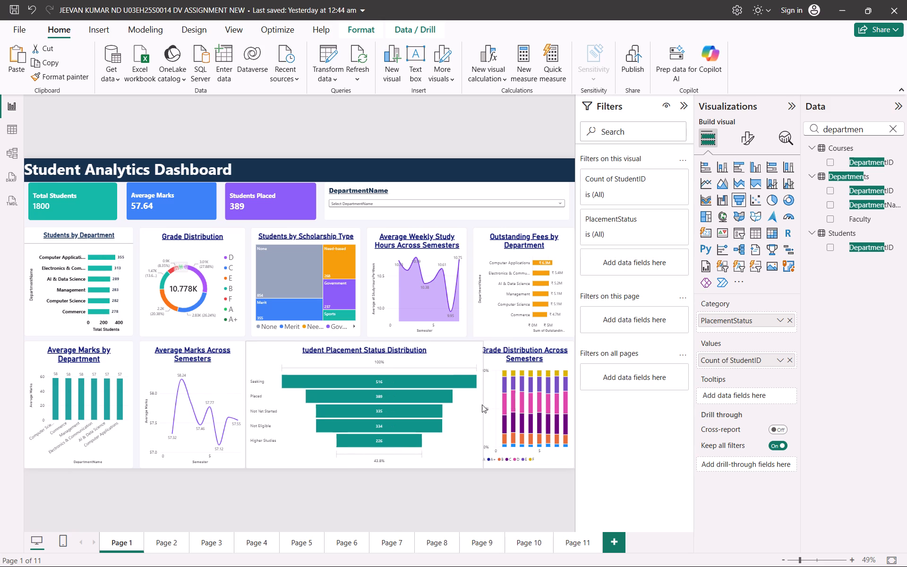
drag(482, 404, 466, 406)
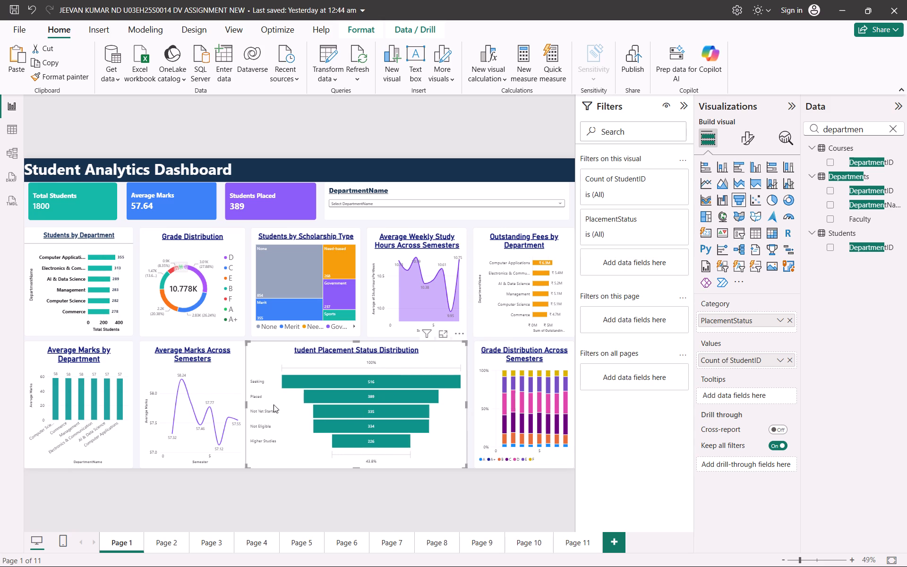
drag(247, 402, 365, 407)
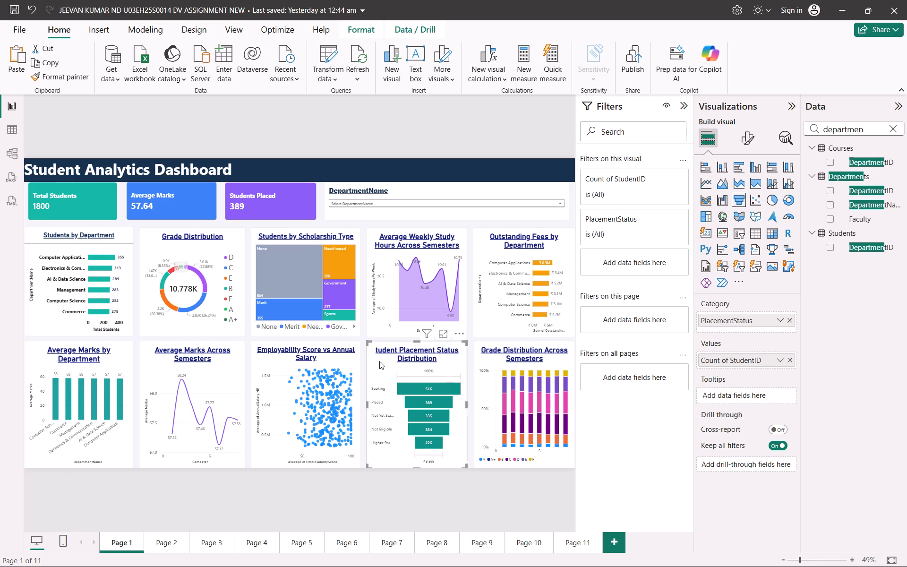
Correct the title of the original funnel chart on Page 11 to "Student Placement Status Distribution".
click(370, 346)
double_click(389, 348)
click(557, 543)
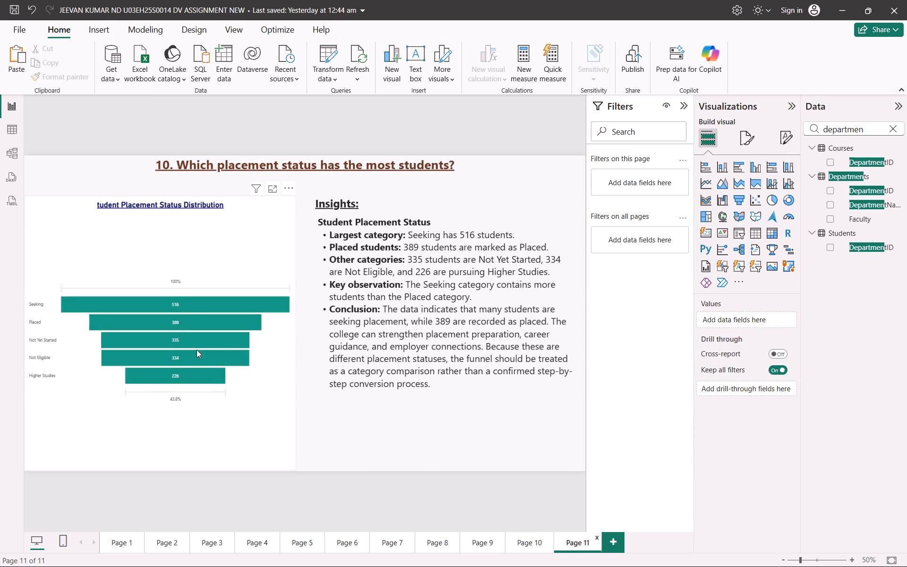
click(182, 271)
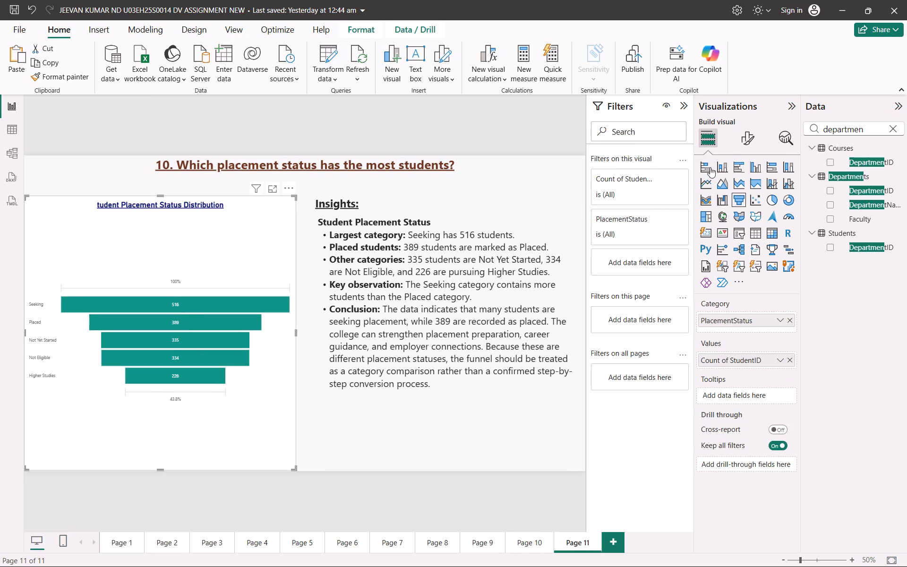
click(787, 136)
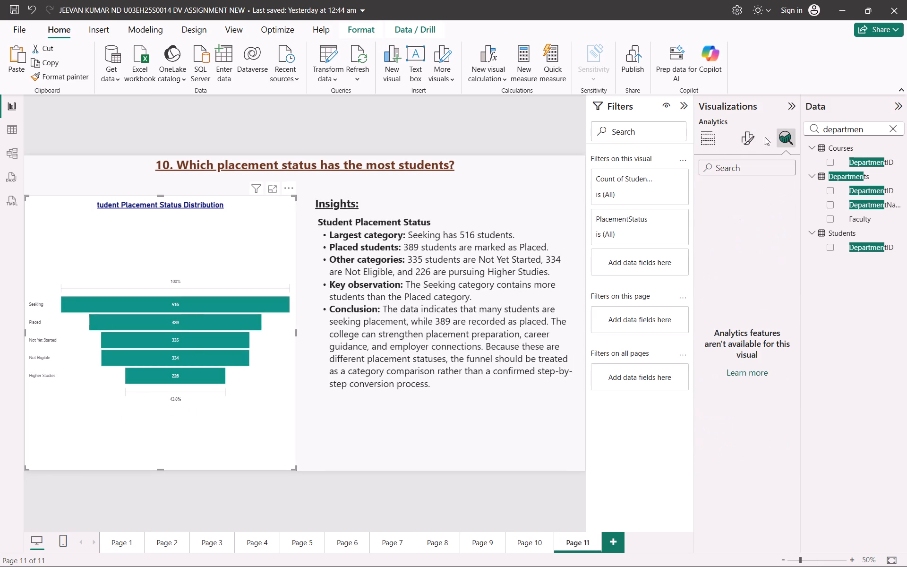
click(761, 136)
click(740, 137)
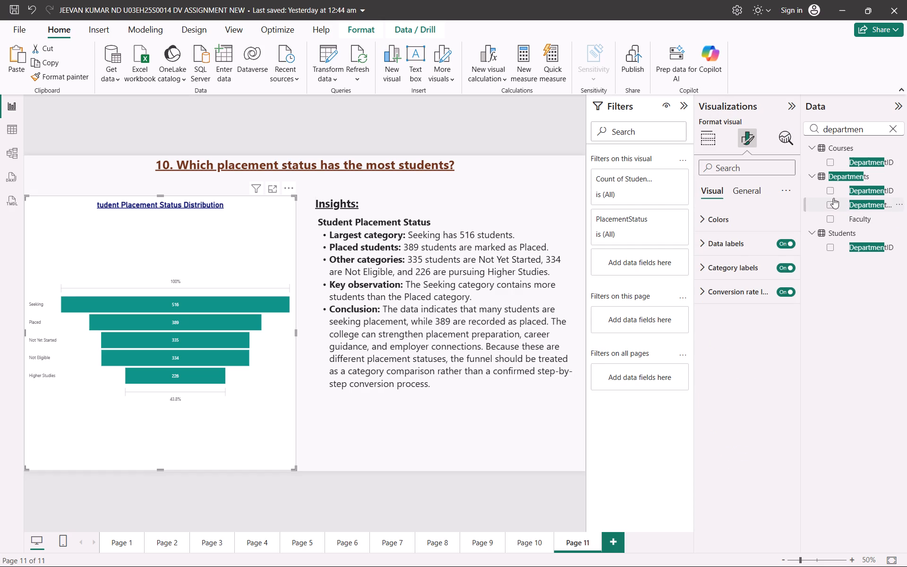
click(742, 192)
click(724, 241)
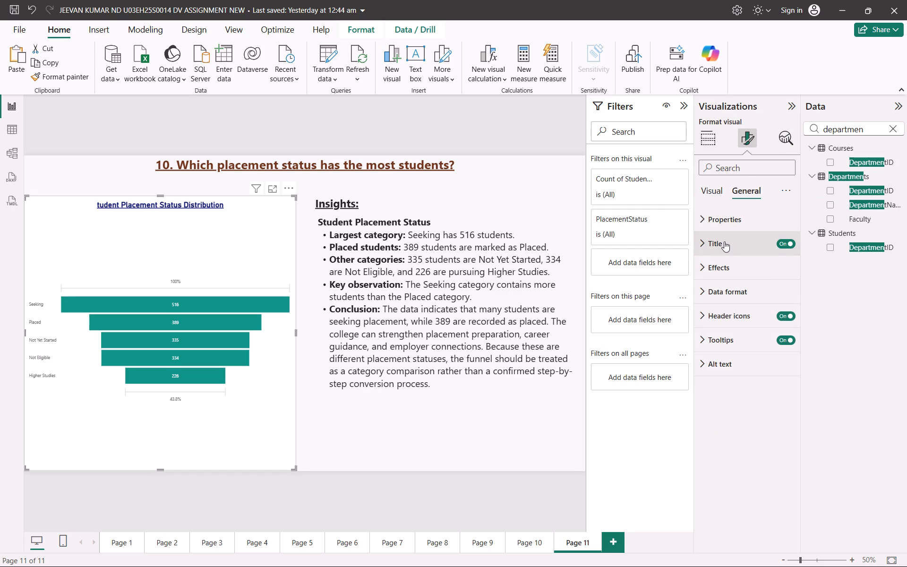
click(715, 303)
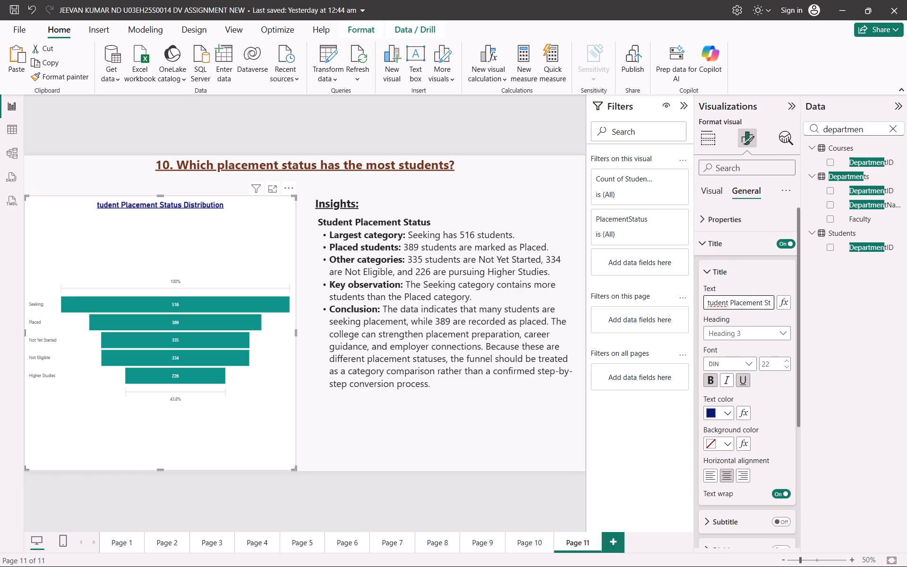
key(Left)
key(Left)
key(shift+s)
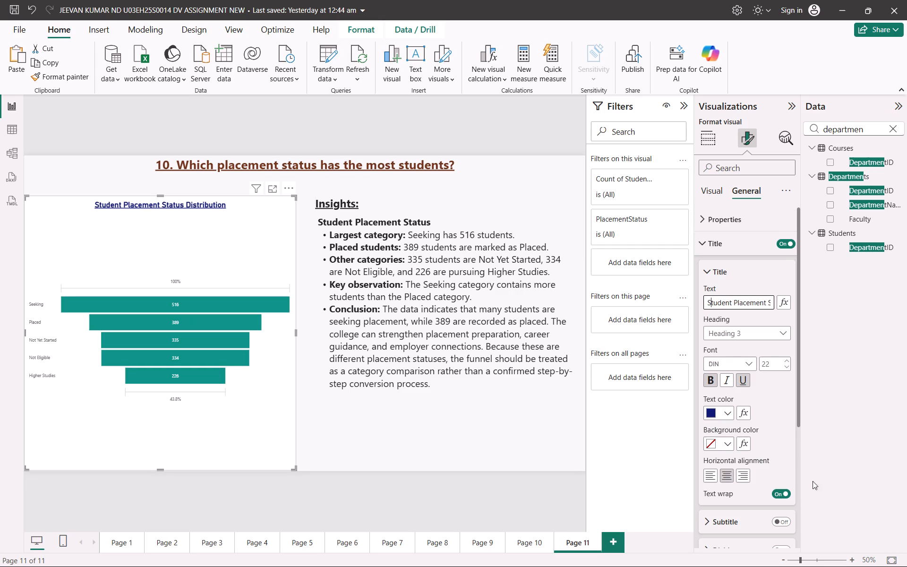
key(Escape)
click(788, 421)
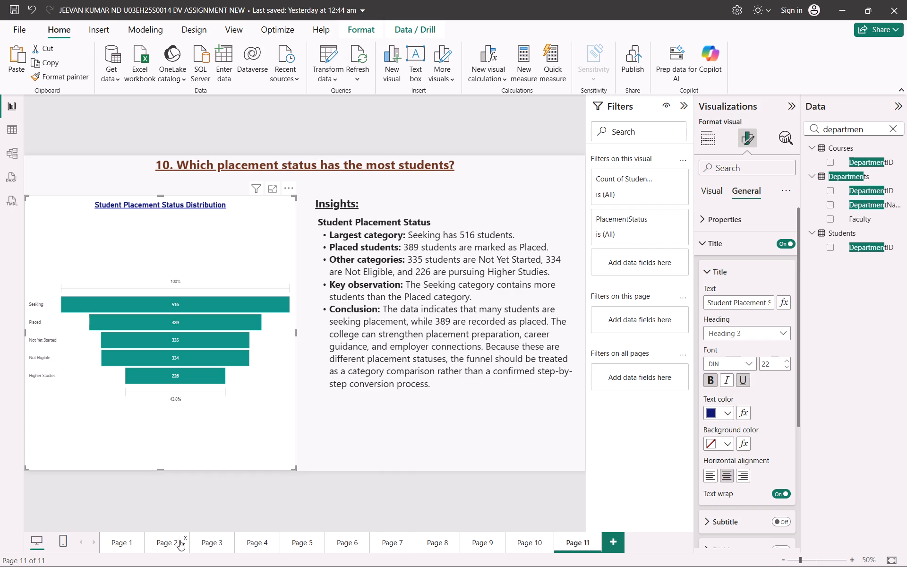
Correct the title of the placement funnel chart on Page 1 to "Student Placement Status Distribution".
click(124, 544)
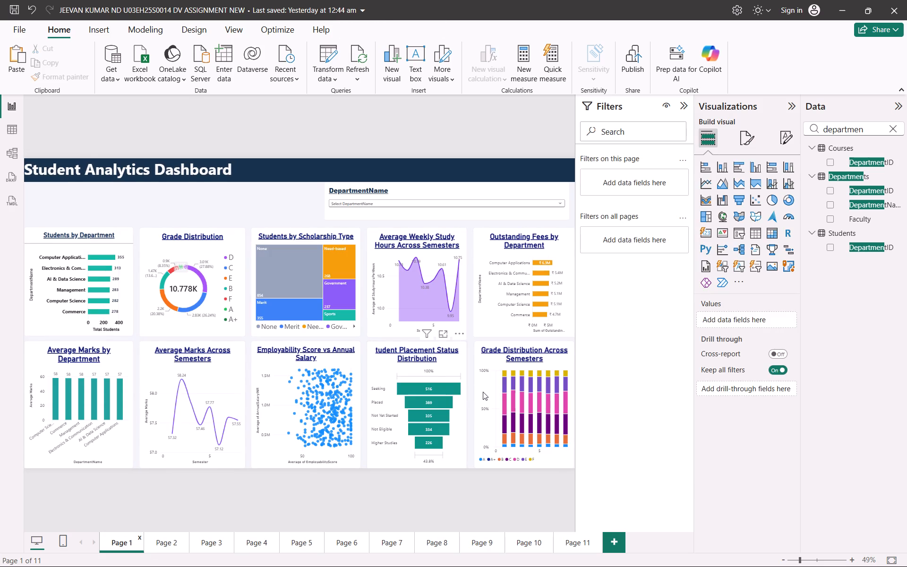
click(381, 364)
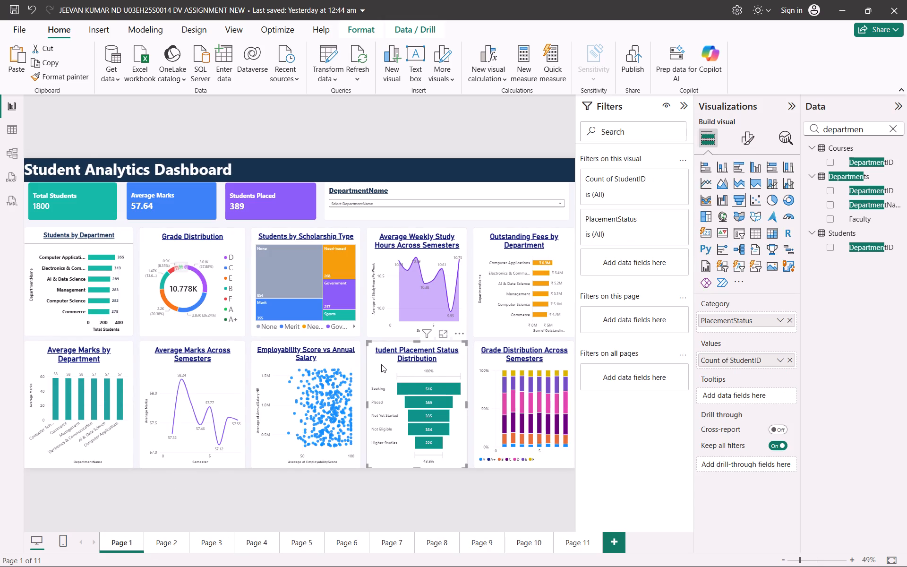
click(757, 145)
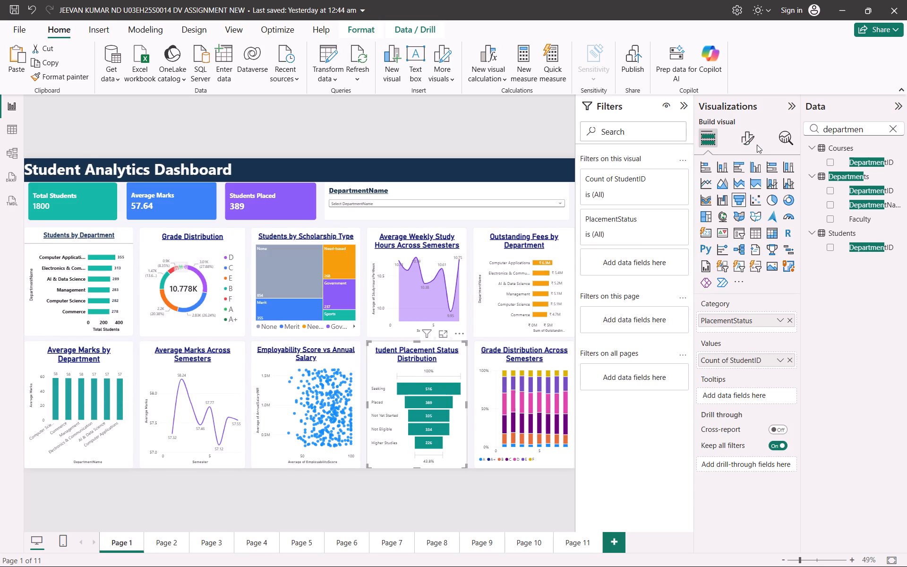
click(753, 144)
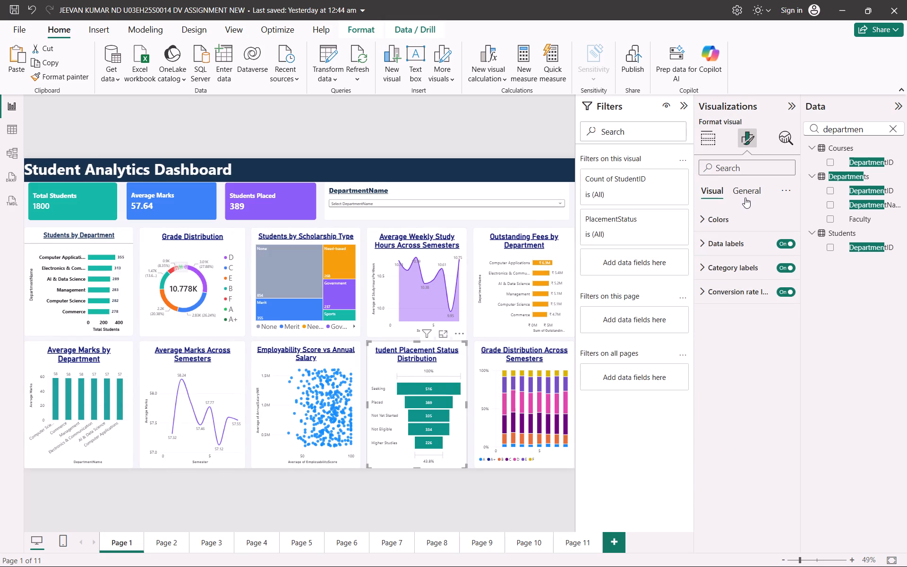
click(744, 187)
click(708, 237)
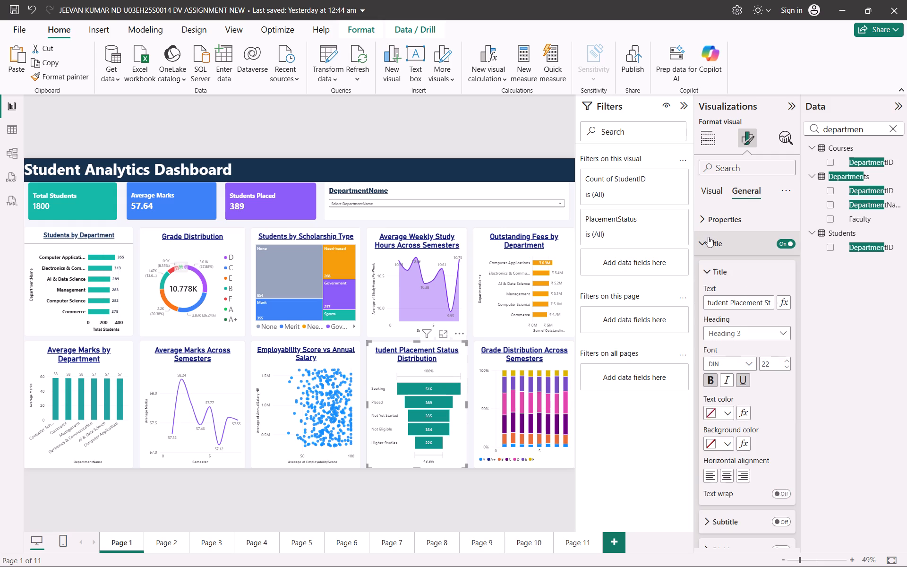
click(706, 302)
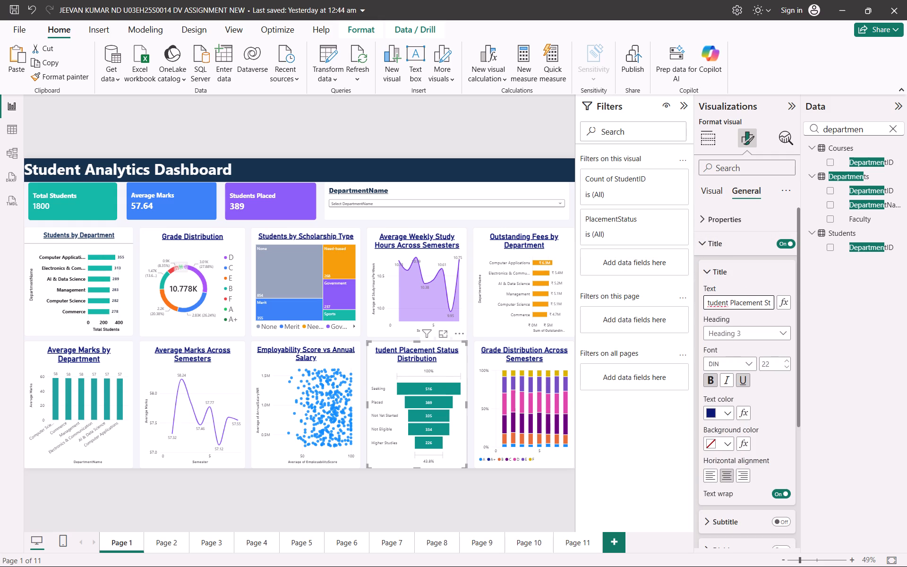
key(shift+s)
click(906, 444)
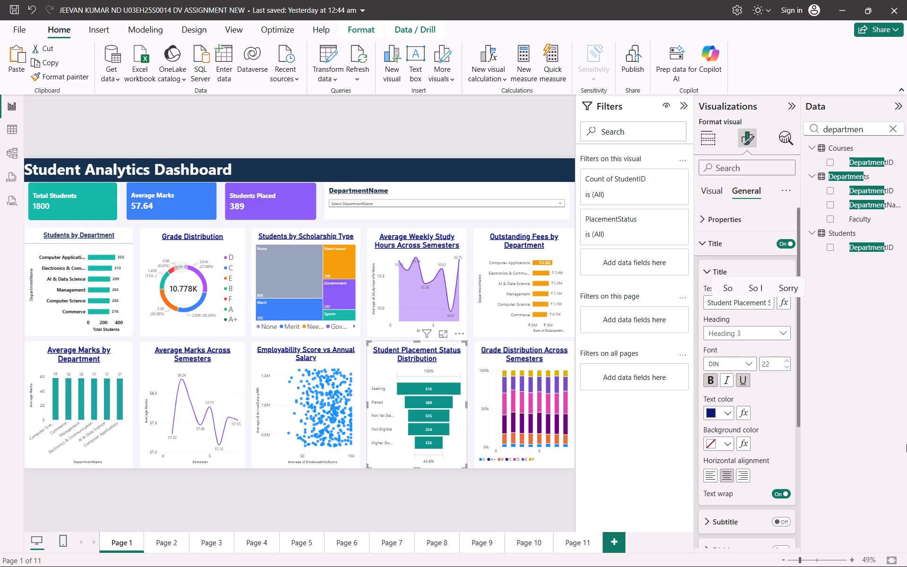
click(906, 444)
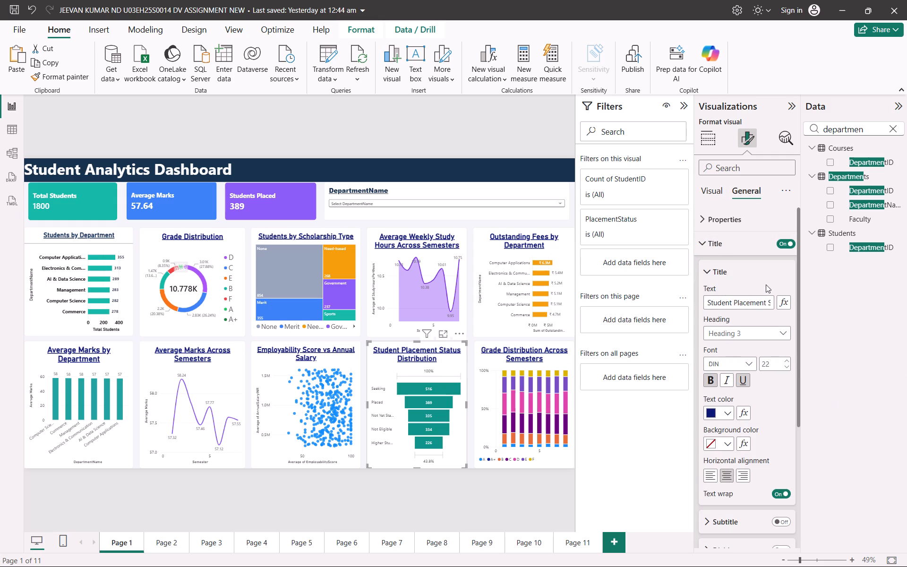
click(766, 284)
click(711, 190)
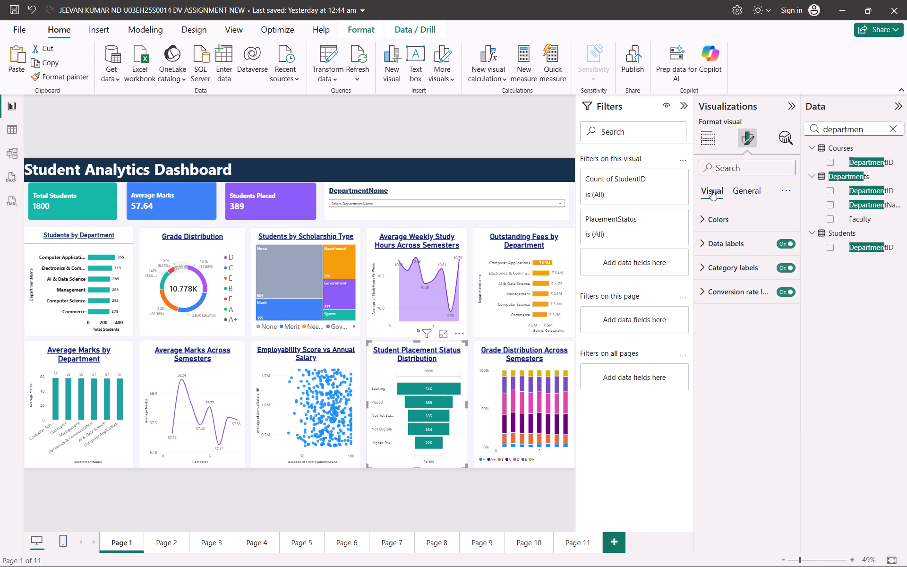
click(878, 424)
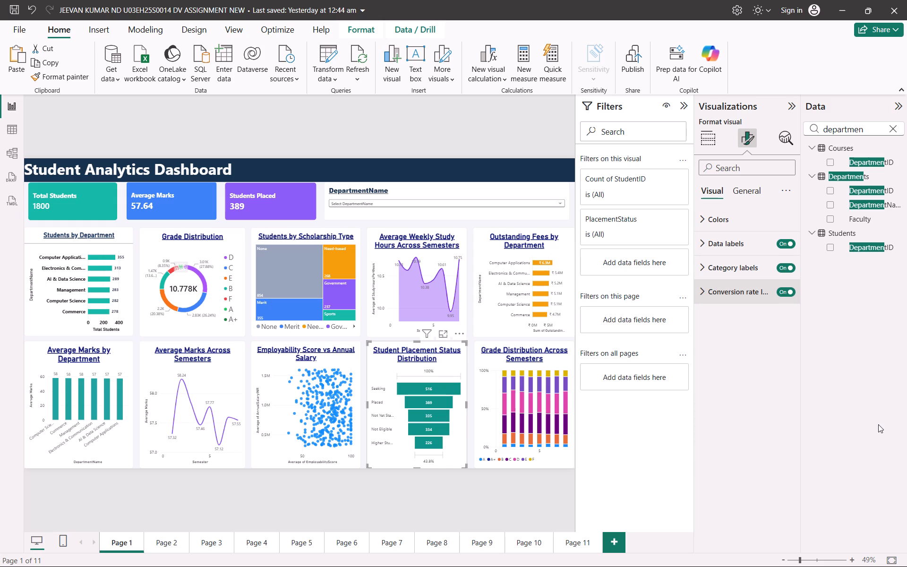
Save the report.
key(ctrl+s)
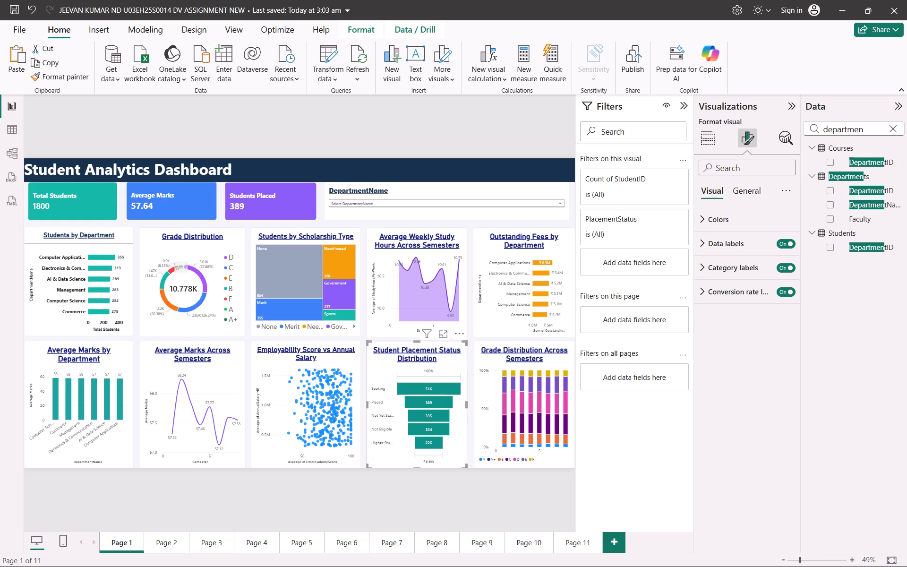
Capture a full-screen screenshot of the finished dashboard page.
key(Print)
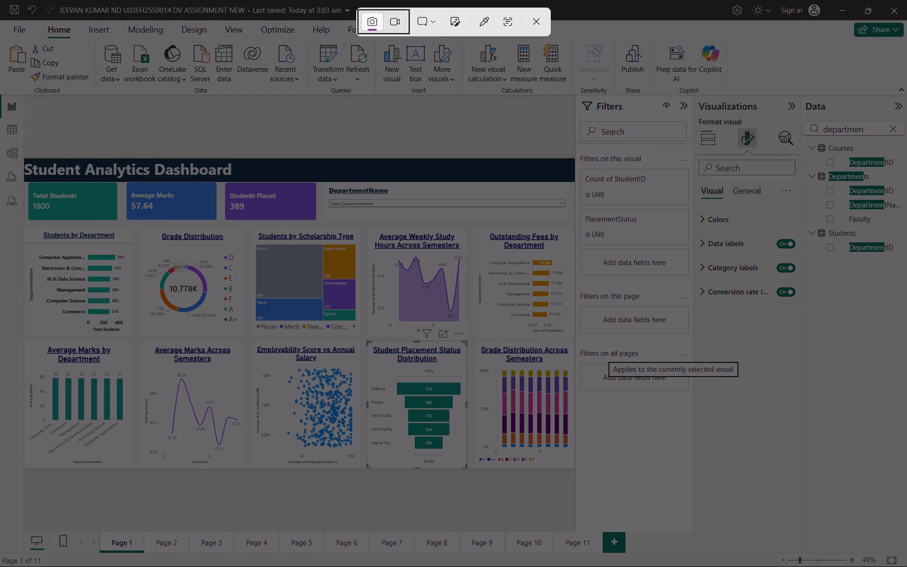
drag(0, 0, 906, 566)
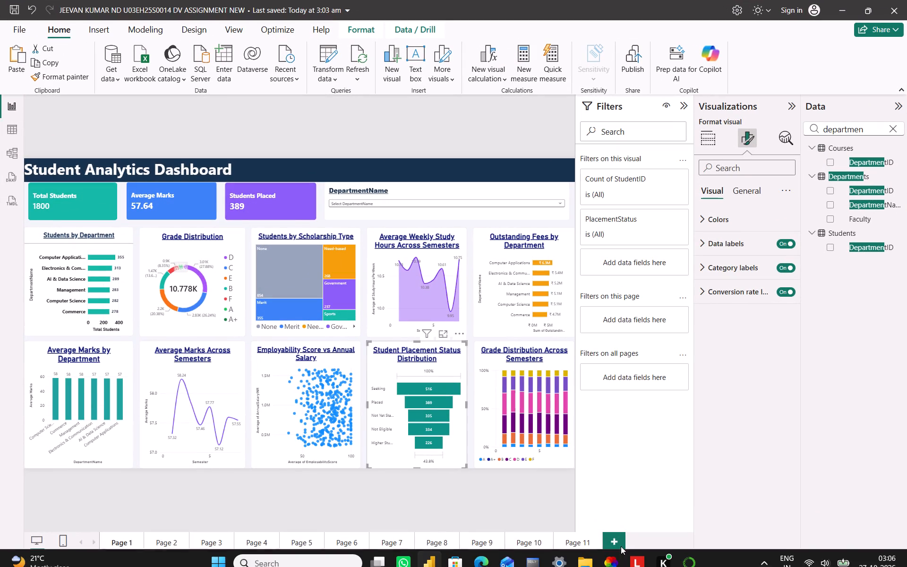
click(614, 533)
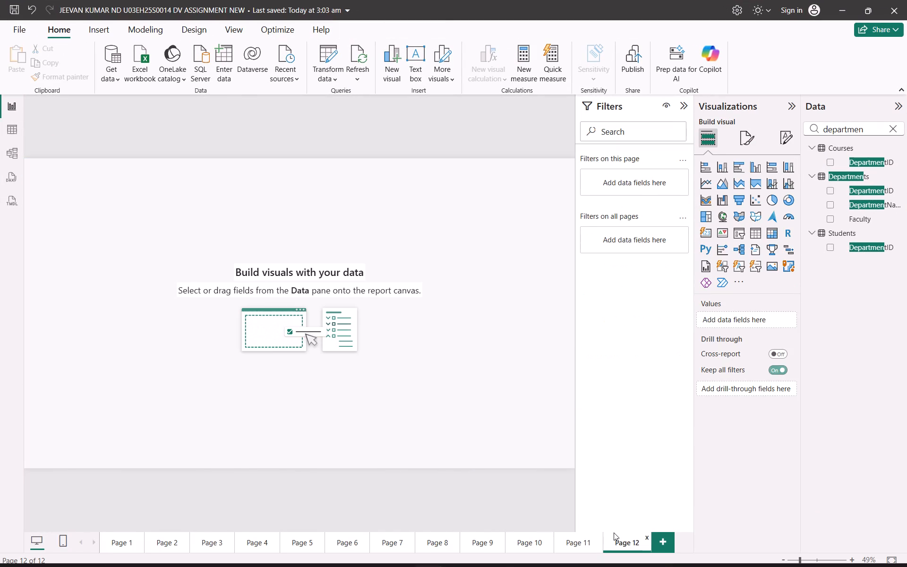
Insert a text box on the new page and enlarge it to fill the whole canvas.
click(418, 65)
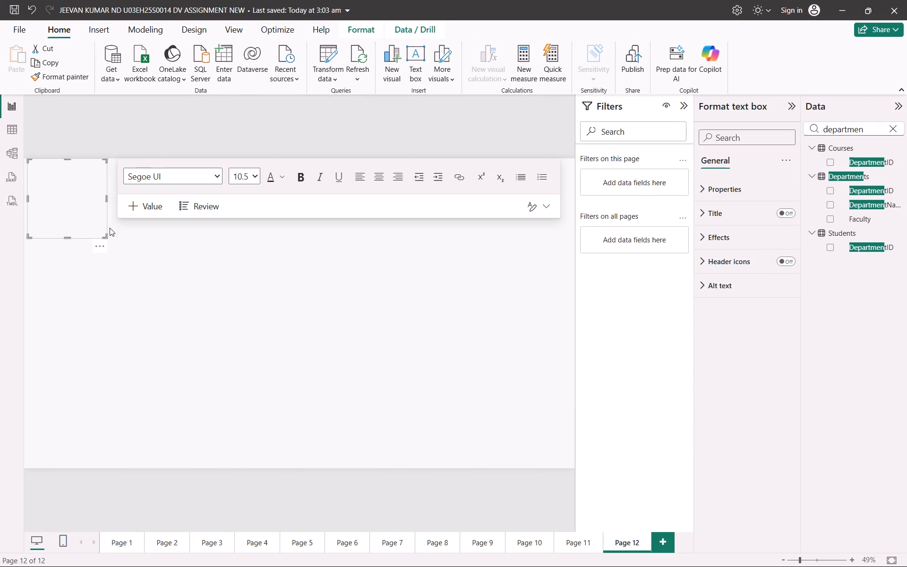
drag(105, 235, 352, 360)
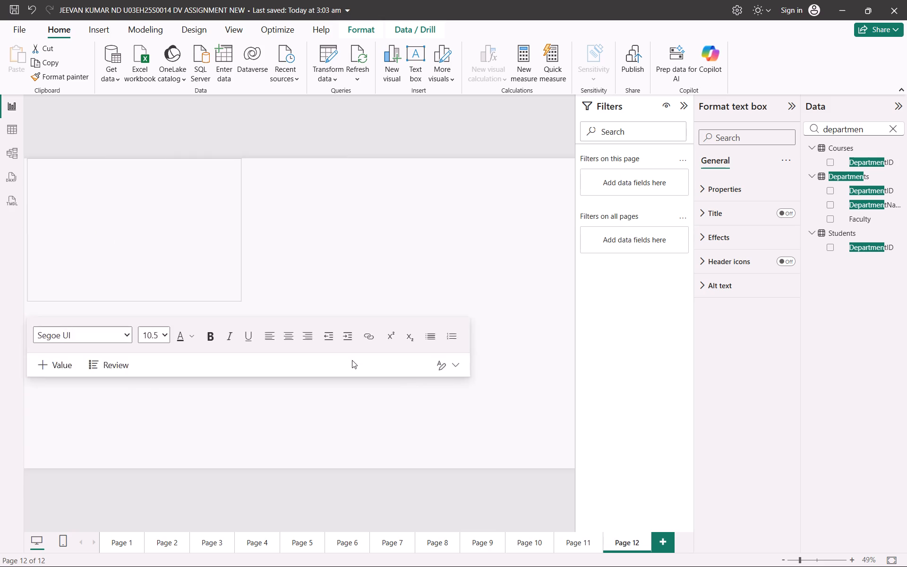
drag(352, 360, 570, 459)
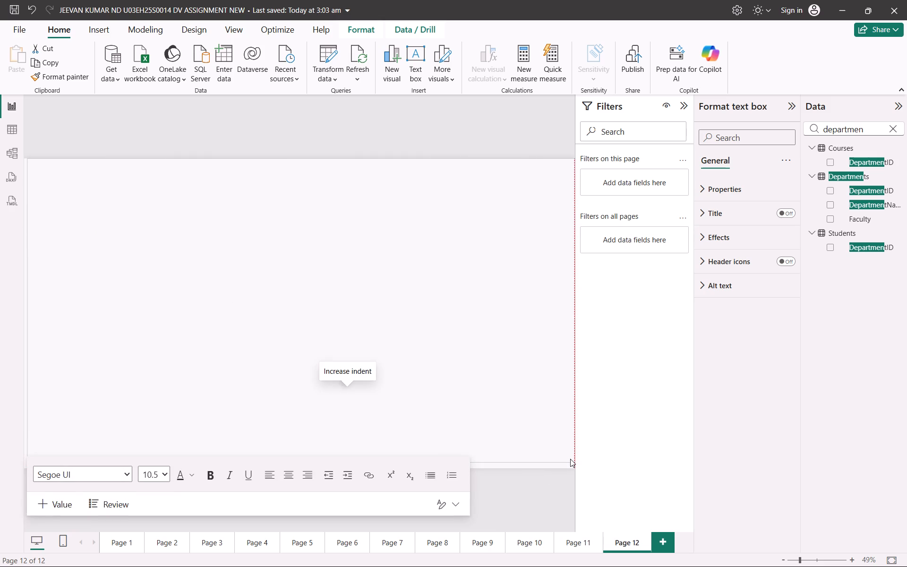
drag(570, 459, 574, 467)
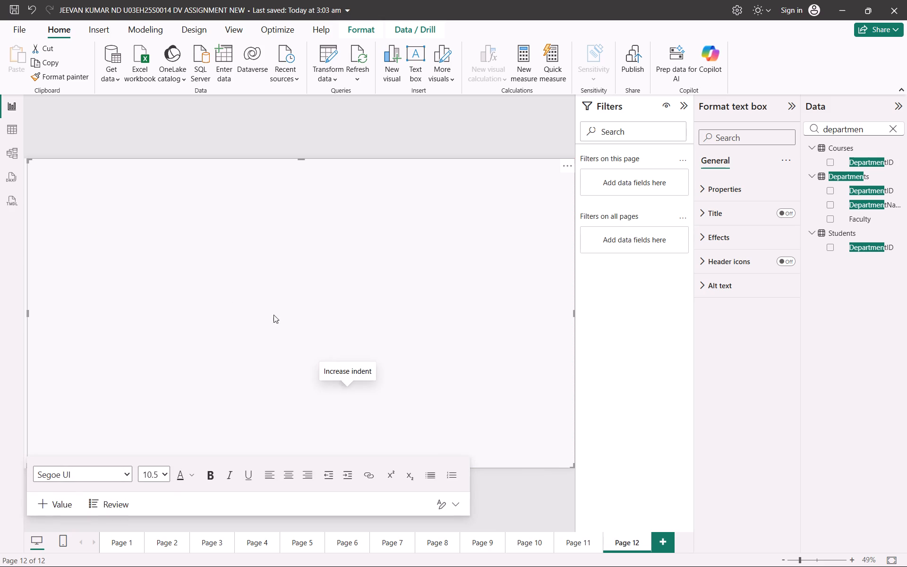
Paste the copied interpretation and insights text into the text box.
key(ctrl+v)
click(133, 276)
key(ctrl+v)
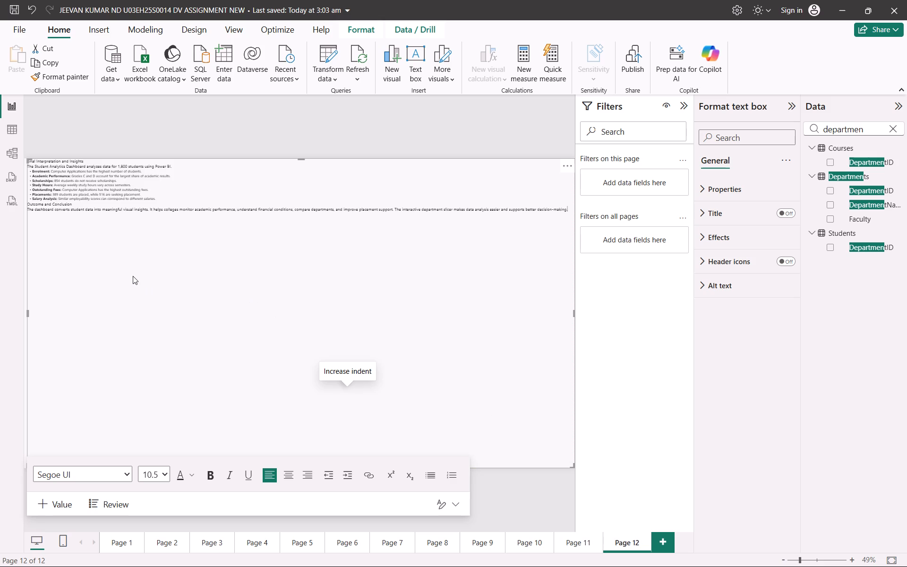
Set all the pasted text to font size 28, trying 20 first.
key(ctrl+a)
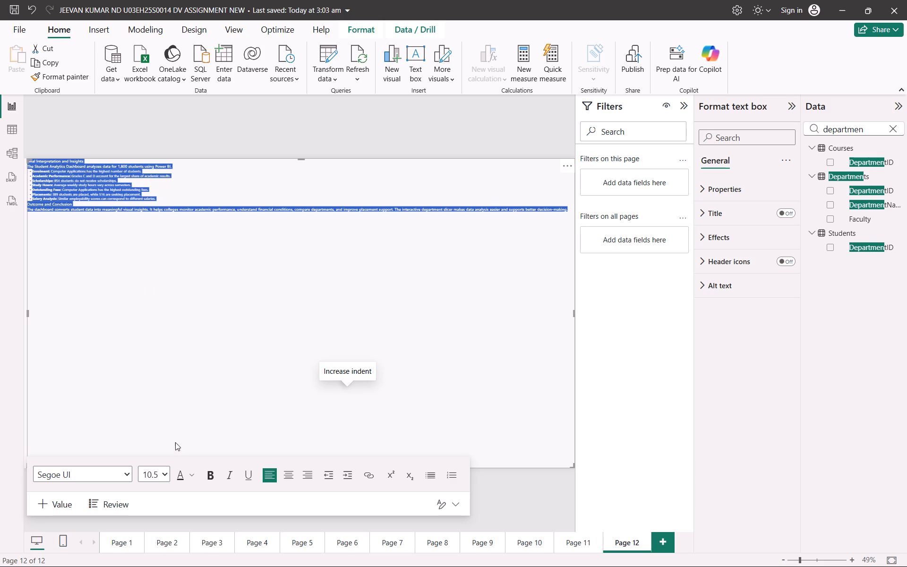
click(167, 471)
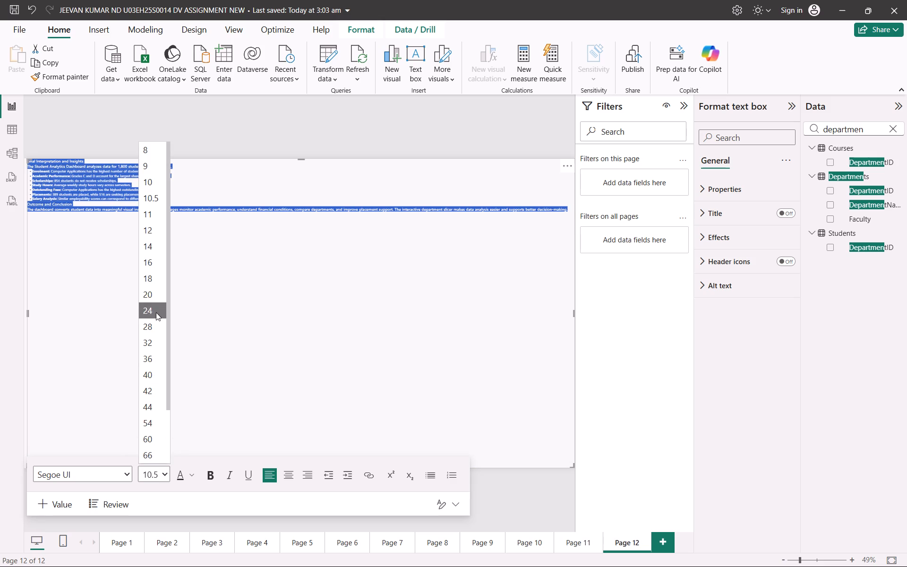
click(154, 300)
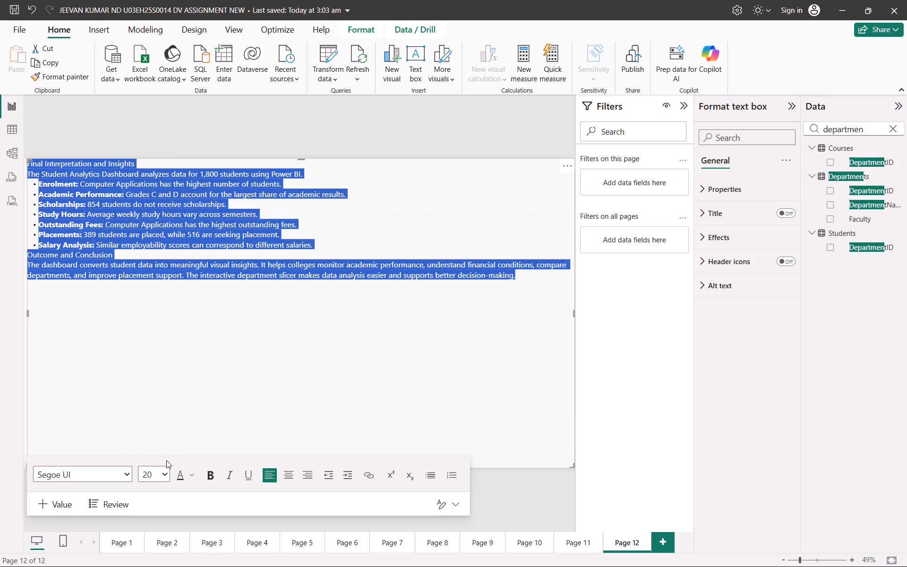
click(163, 479)
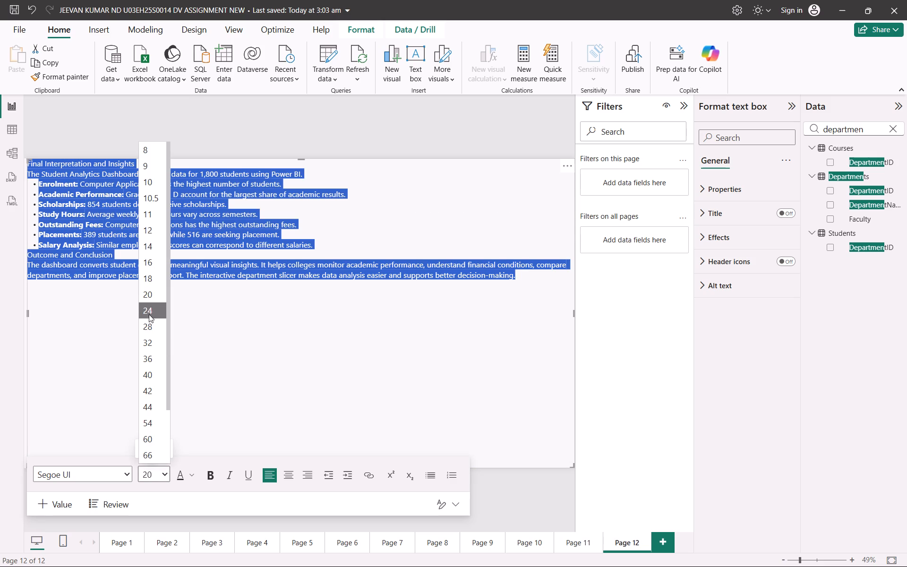
click(152, 329)
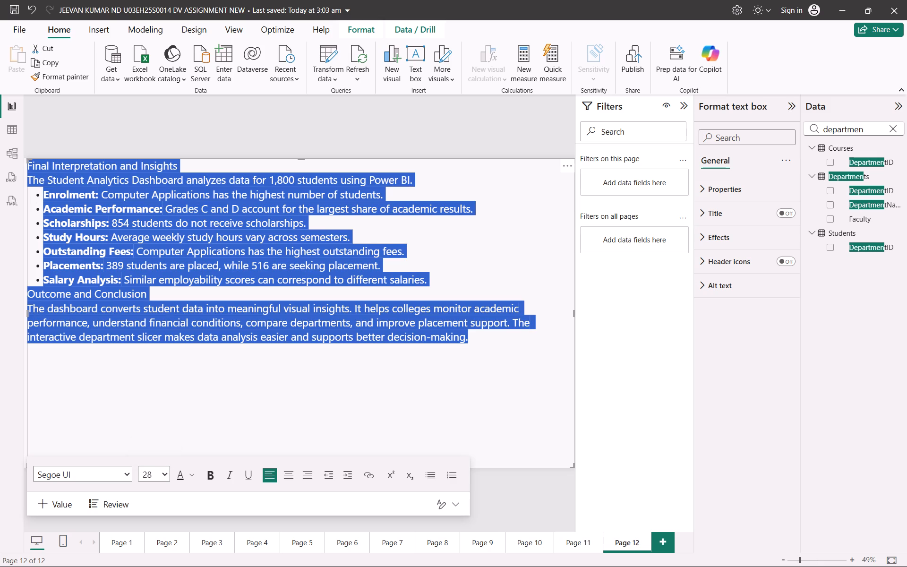
click(169, 389)
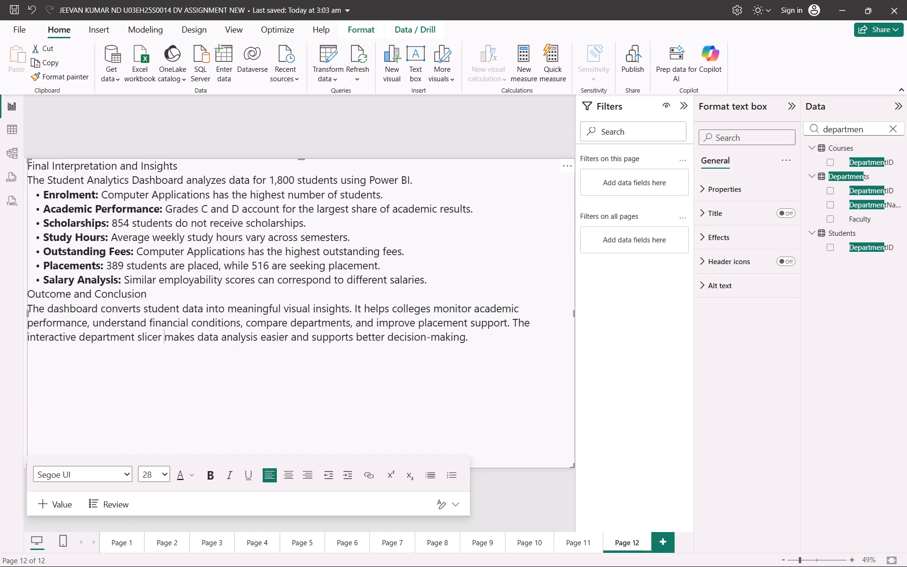
Add a blank line below the "Final Interpretation and Insights" heading.
click(178, 170)
key(Return)
Make the "Final Interpretation and Insights" heading bold and underlined, in the Segoe UI Semibold font.
drag(198, 164, 26, 168)
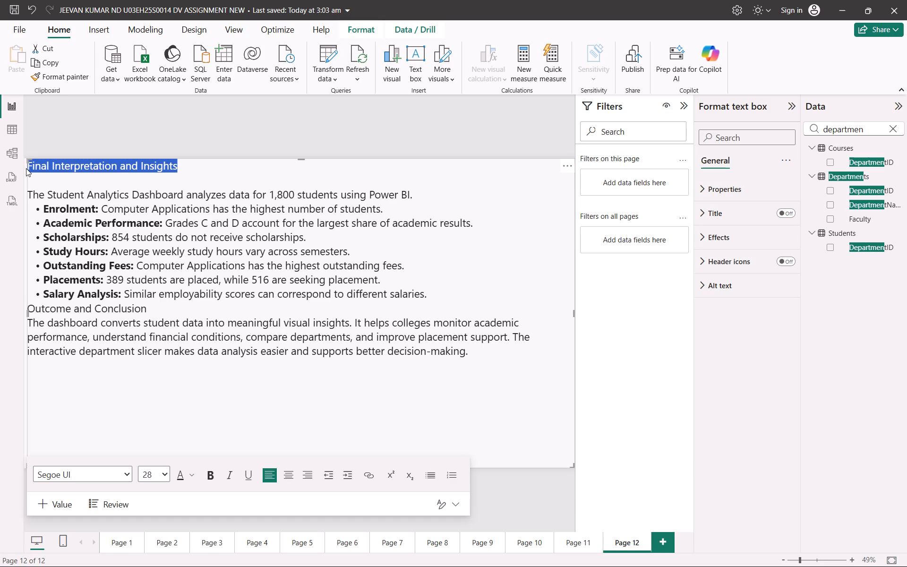
click(211, 474)
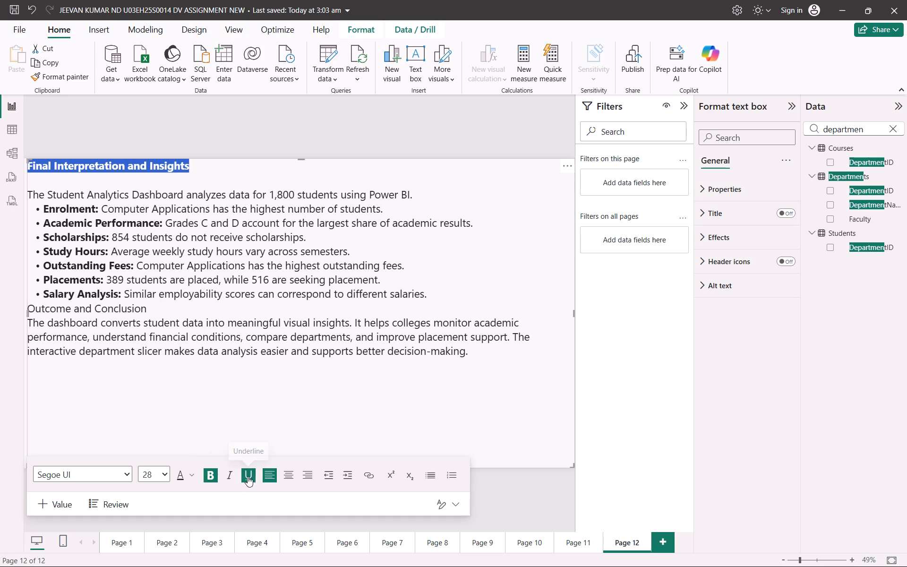
click(249, 477)
drag(122, 472, 78, 451)
click(78, 451)
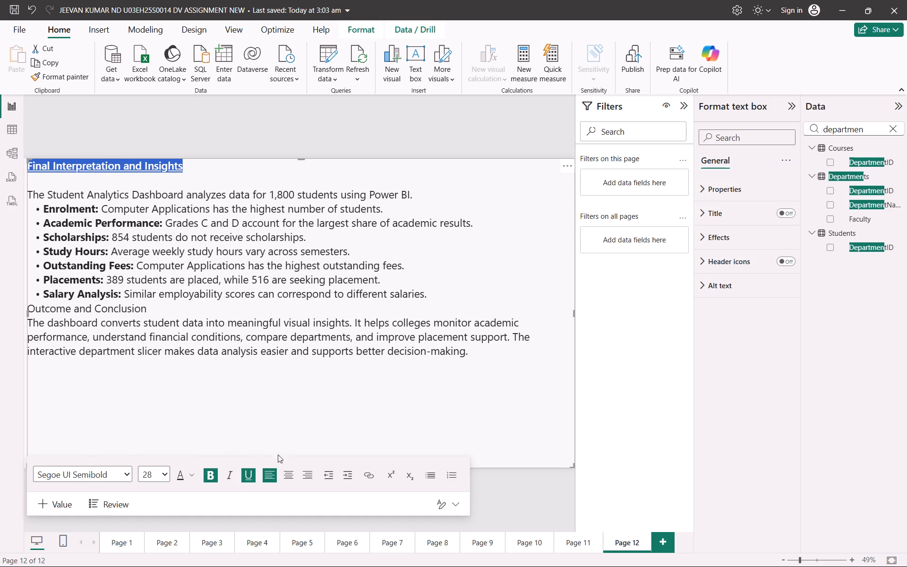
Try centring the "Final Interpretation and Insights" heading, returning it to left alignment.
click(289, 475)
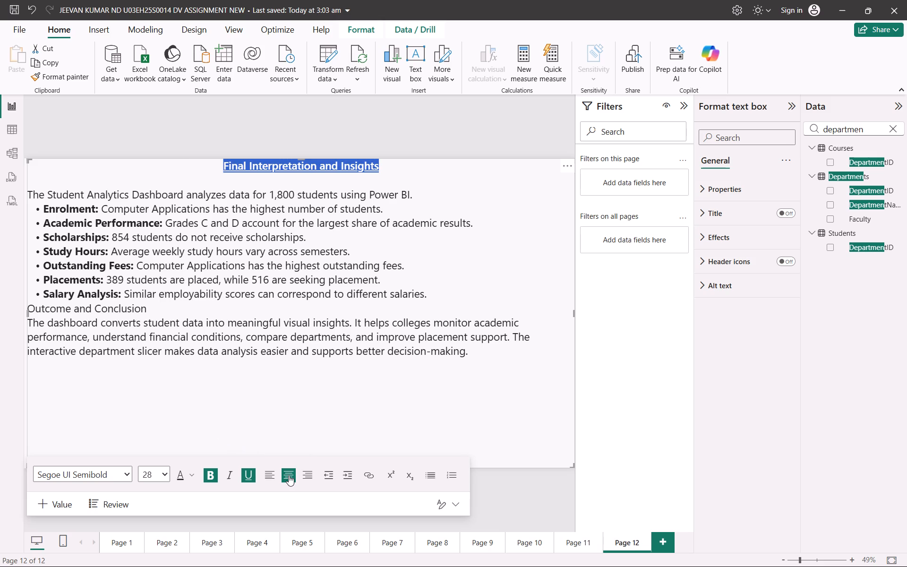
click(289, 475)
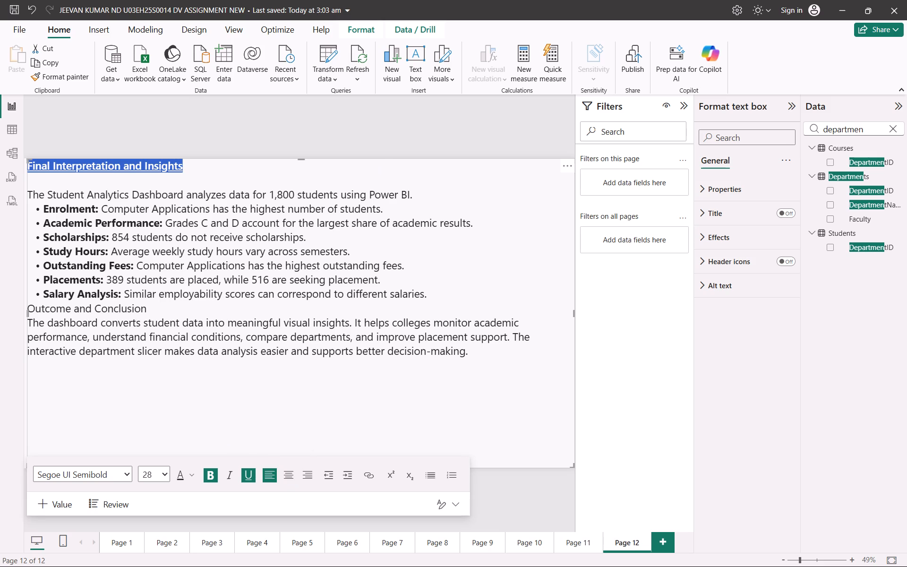
Add a colon after the "Final Interpretation and Insights" heading and insert another line break below it.
click(187, 165)
key(shift+colon)
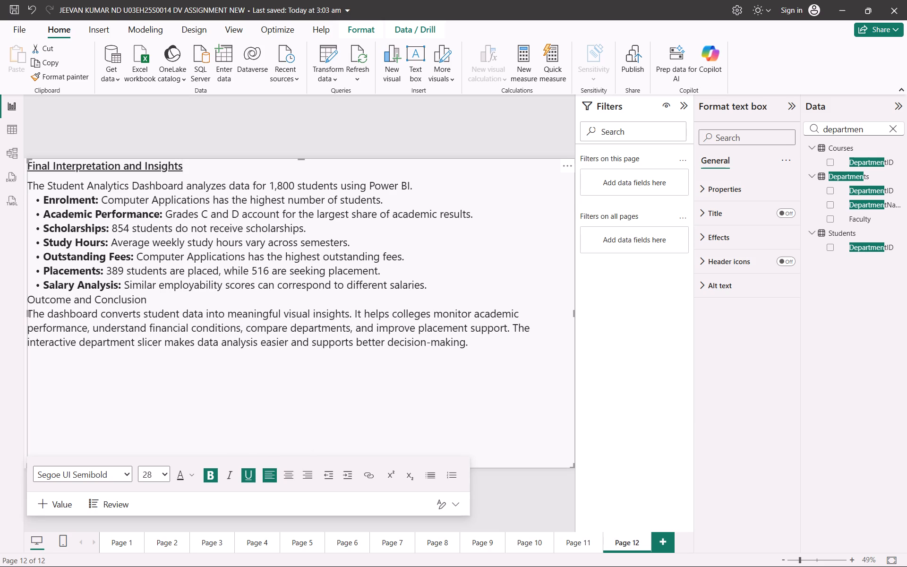
key(Return)
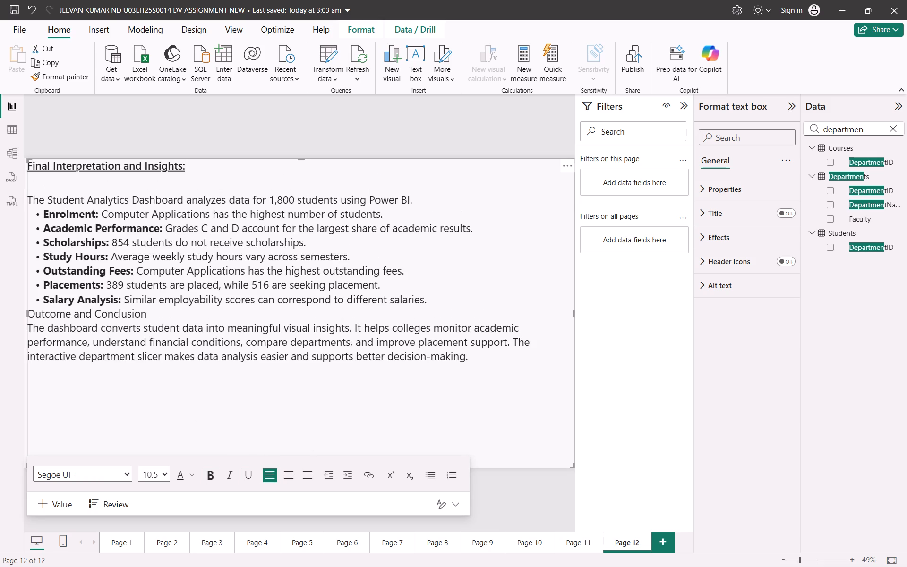
Insert a blank line between the Salary Analysis bullet and the "Outcome and Conclusion" heading.
click(151, 372)
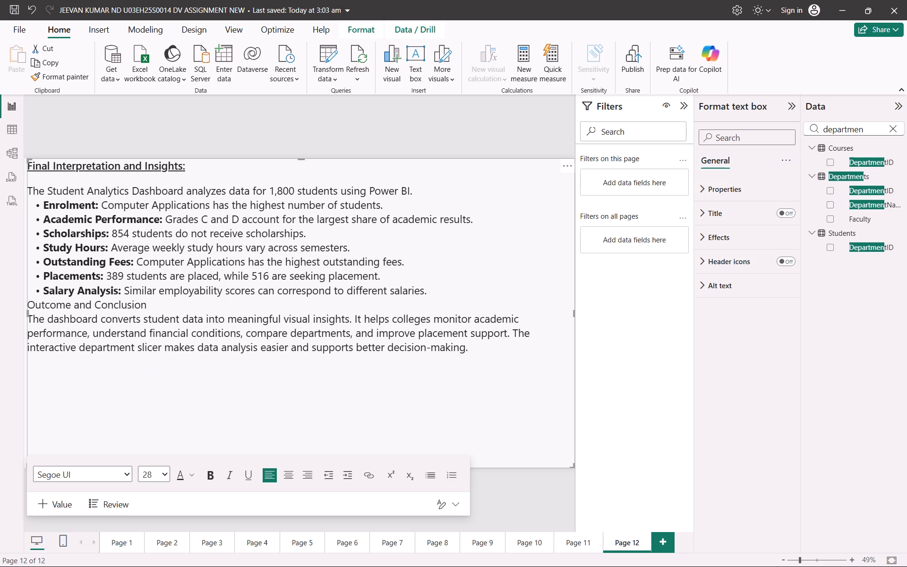
click(26, 302)
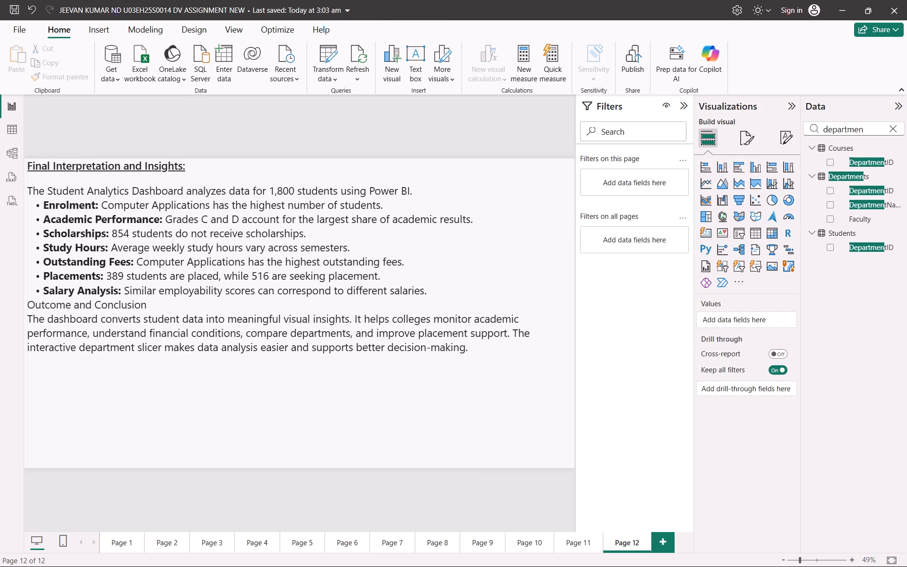
click(445, 289)
key(Return)
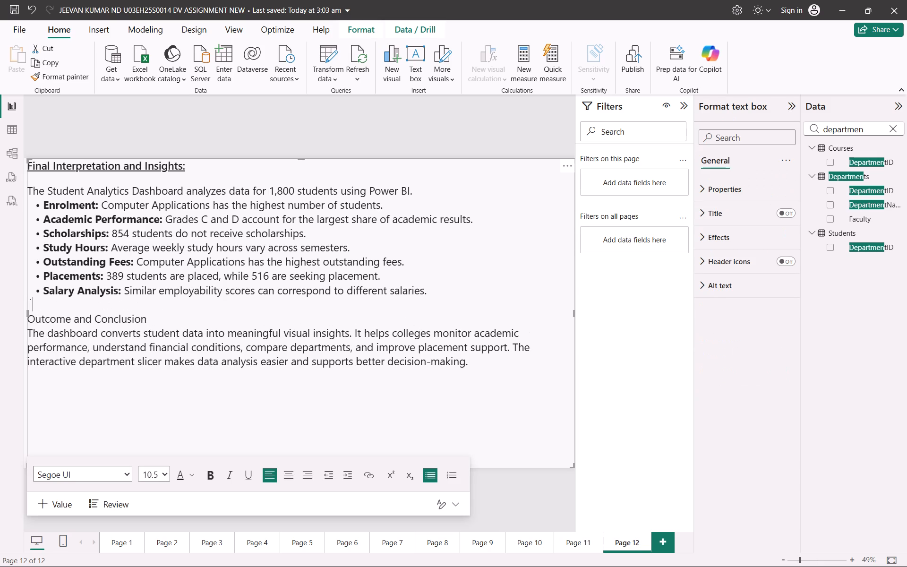
key(Return)
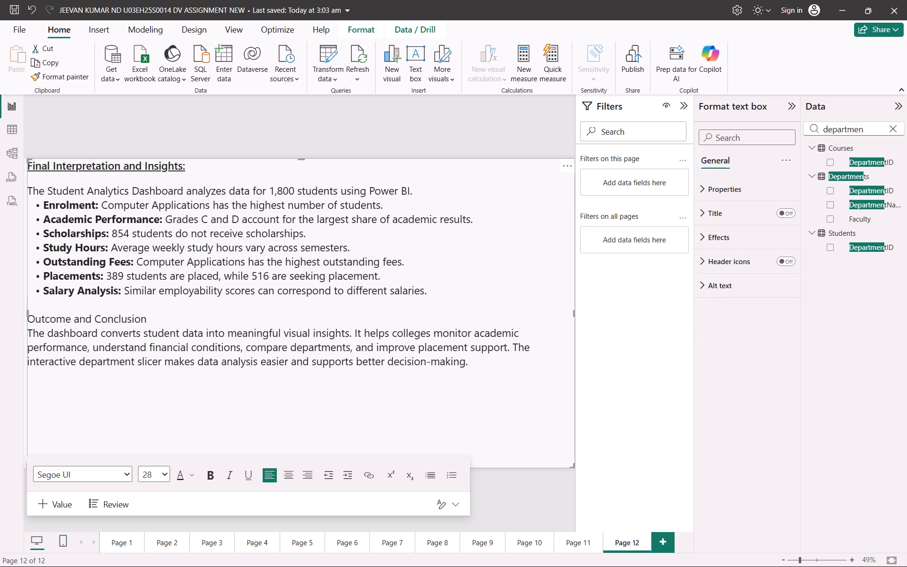
Make the "Outcome and Conclusion" heading bold and underlined, and add a colon at its end.
drag(150, 318, 44, 331)
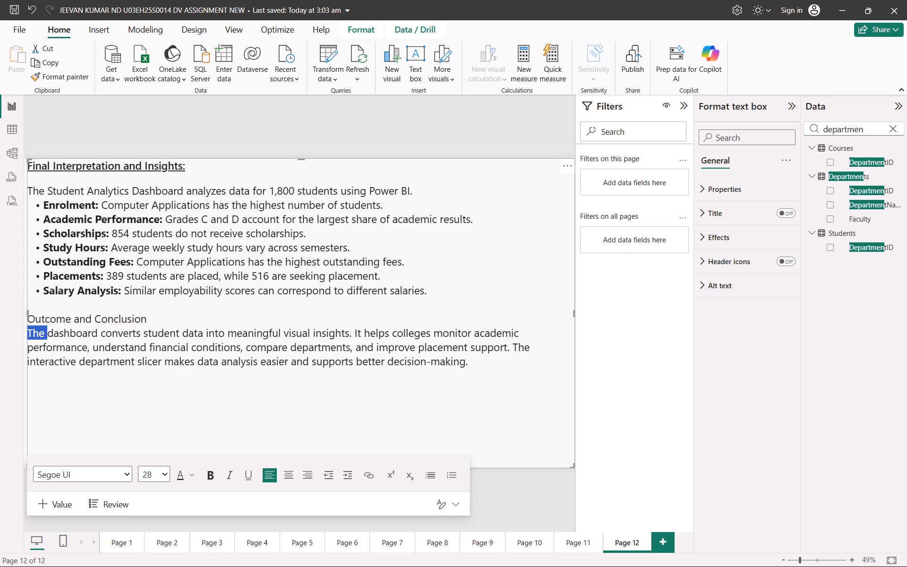
drag(44, 331, 28, 323)
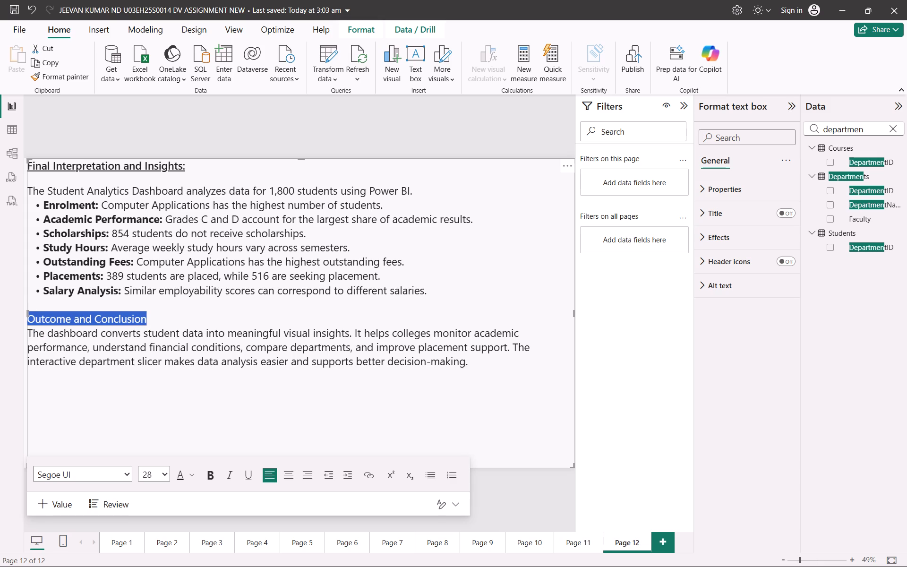
key(ctrl+b)
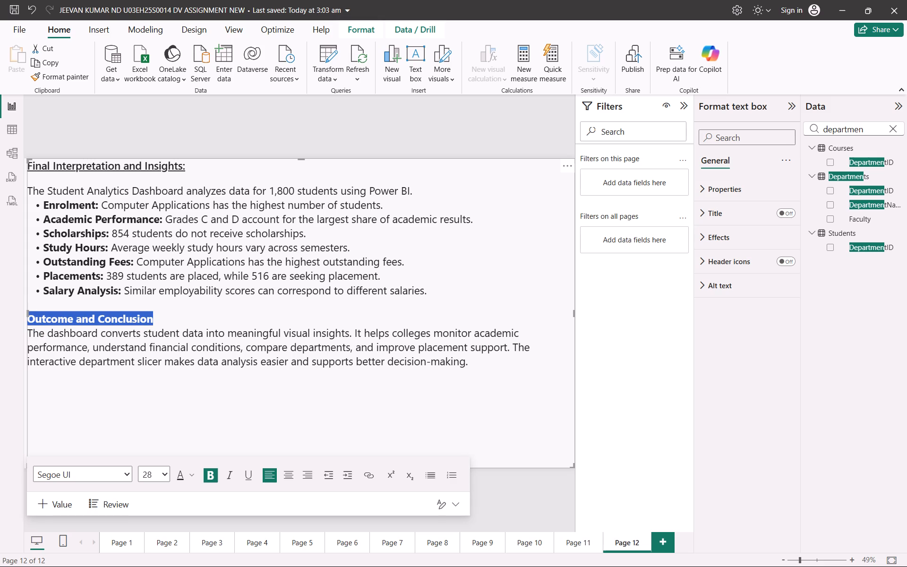
key(ctrl+u)
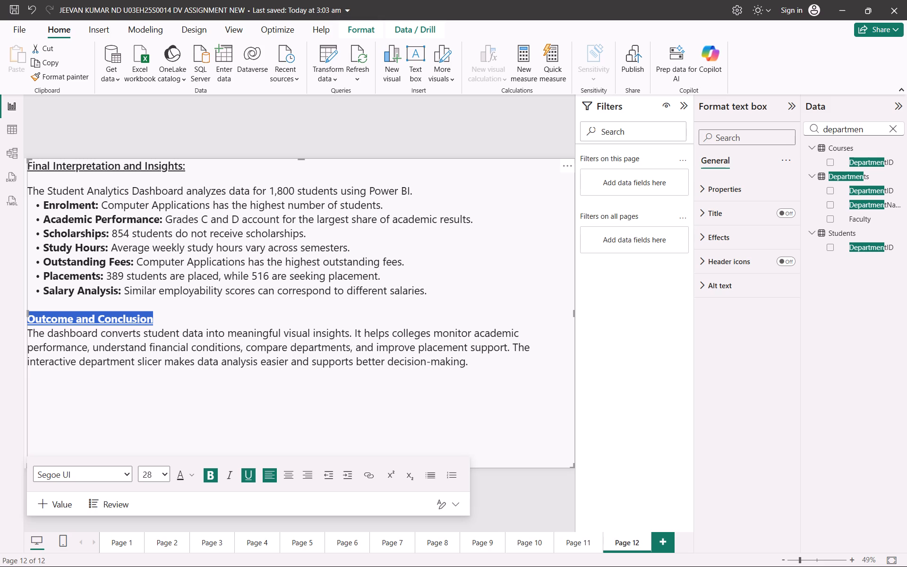
click(159, 320)
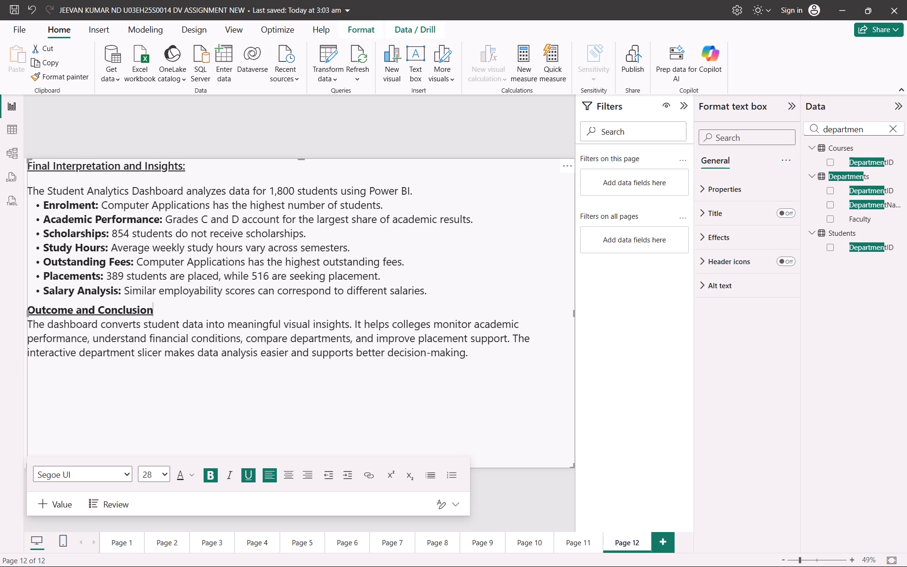
key(shift+colon)
key(Return)
key(BackSpace)
Add another line break after the Salary Analysis bullet to separate it from the "Outcome and Conclusion:" heading.
double_click(39, 303)
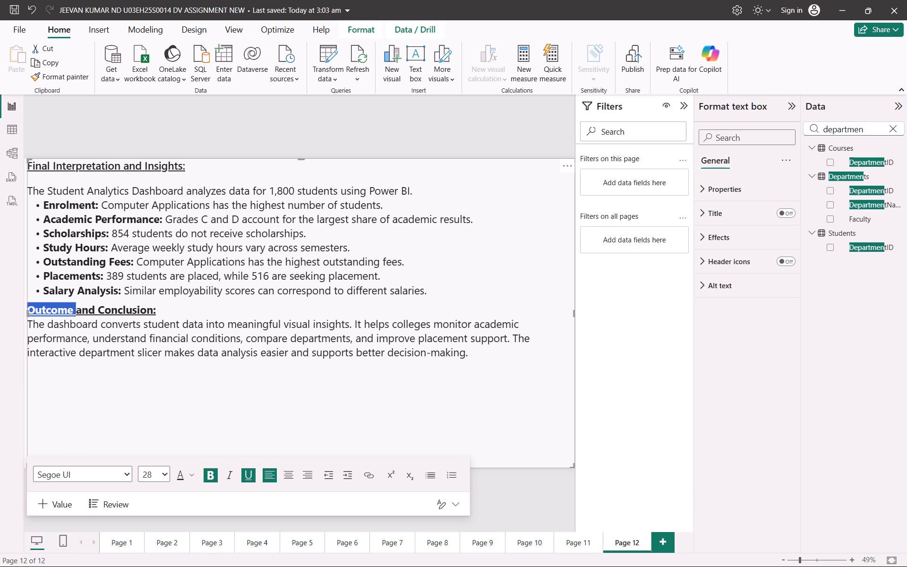
click(436, 291)
key(Return)
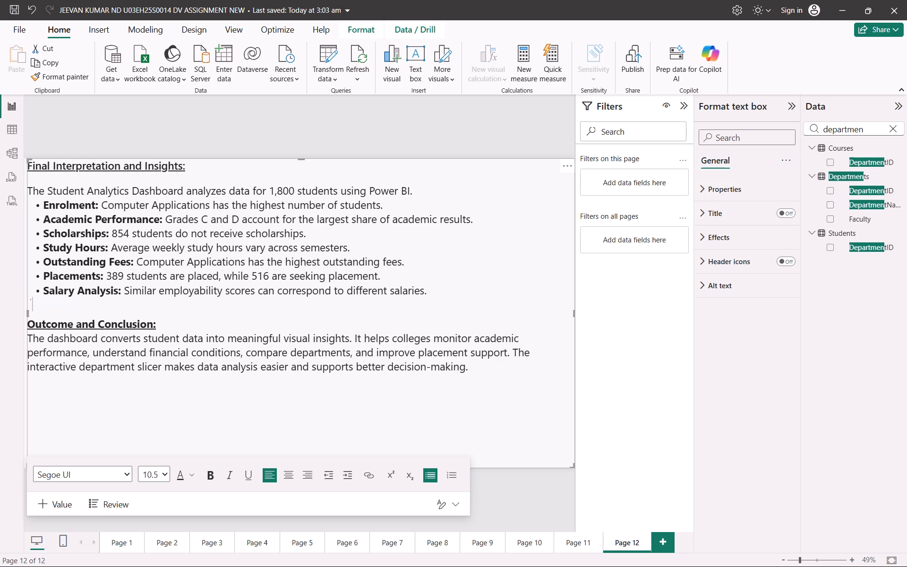
click(480, 373)
key(Return)
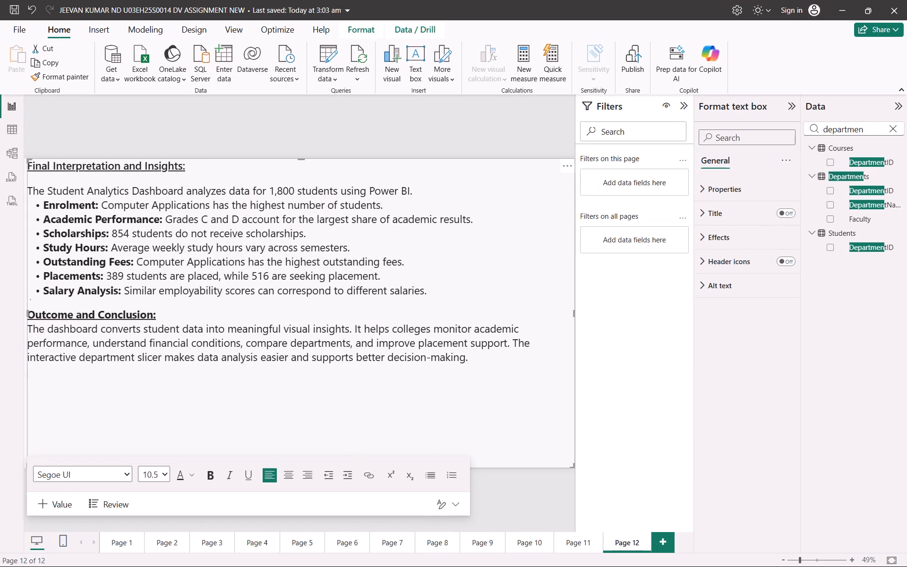
click(473, 361)
key(Return)
key(ctrl+v)
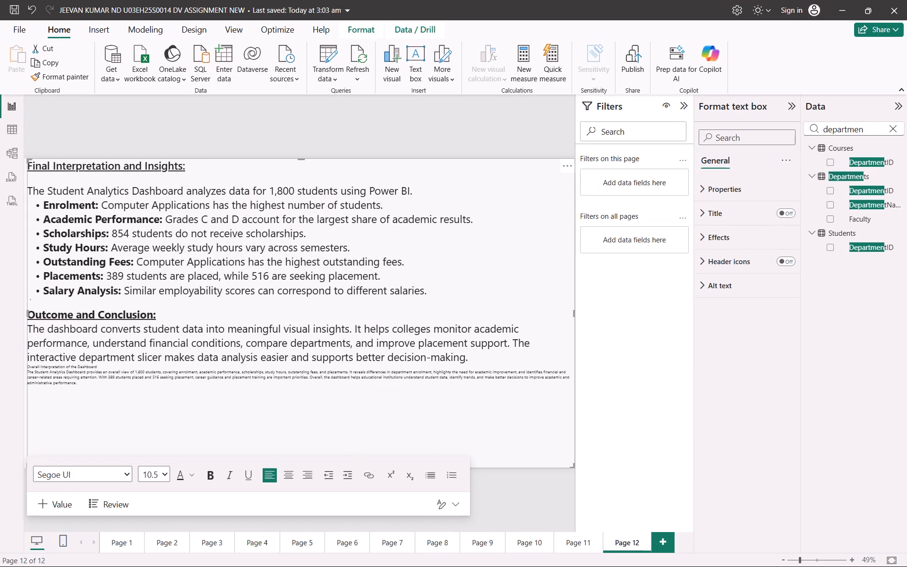
Set the font size of the pasted overall interpretation text to 24.
drag(95, 384, 28, 378)
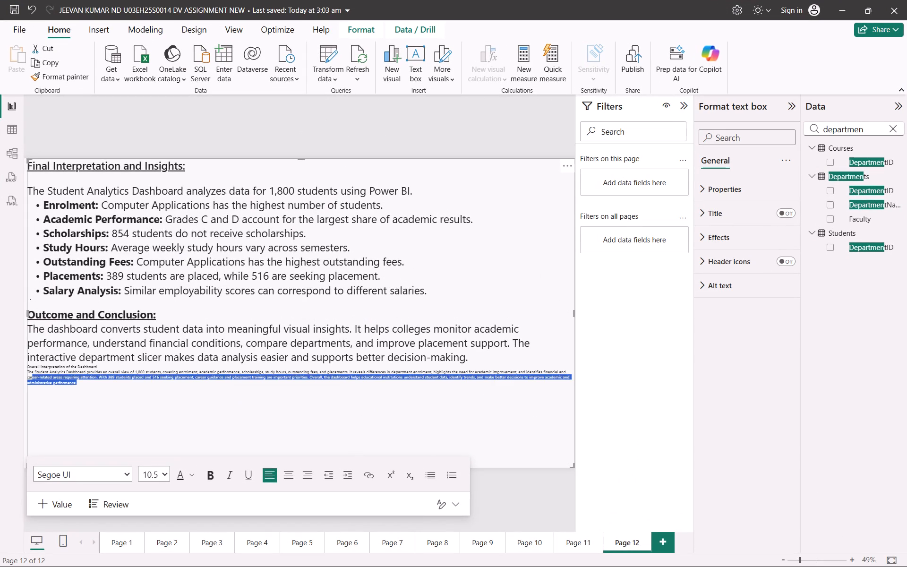
drag(28, 378, 26, 369)
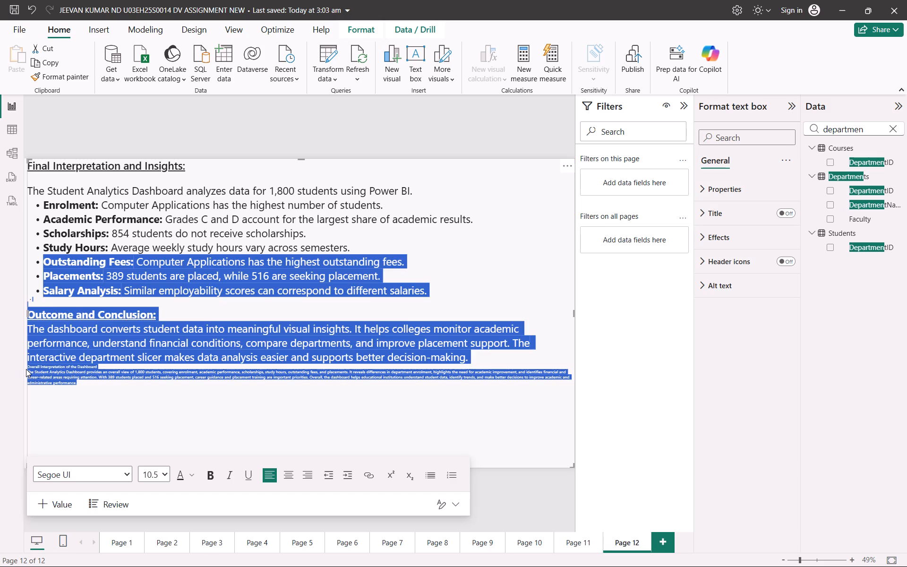
drag(26, 369, 24, 366)
drag(24, 366, 30, 367)
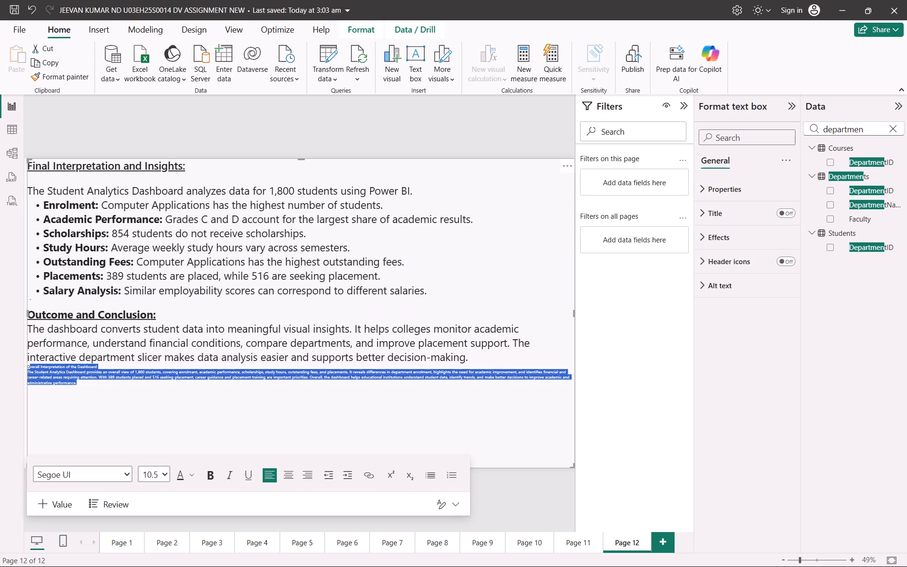
click(160, 482)
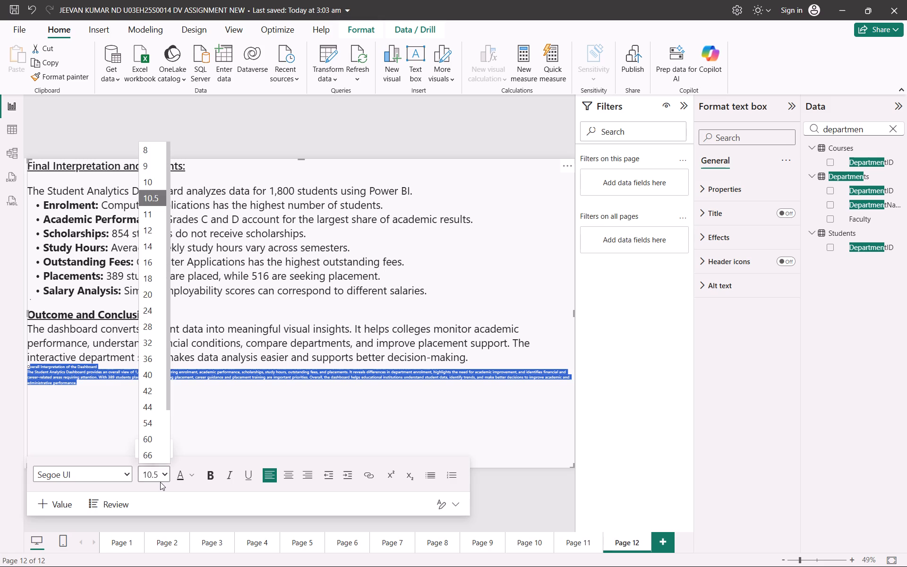
click(143, 311)
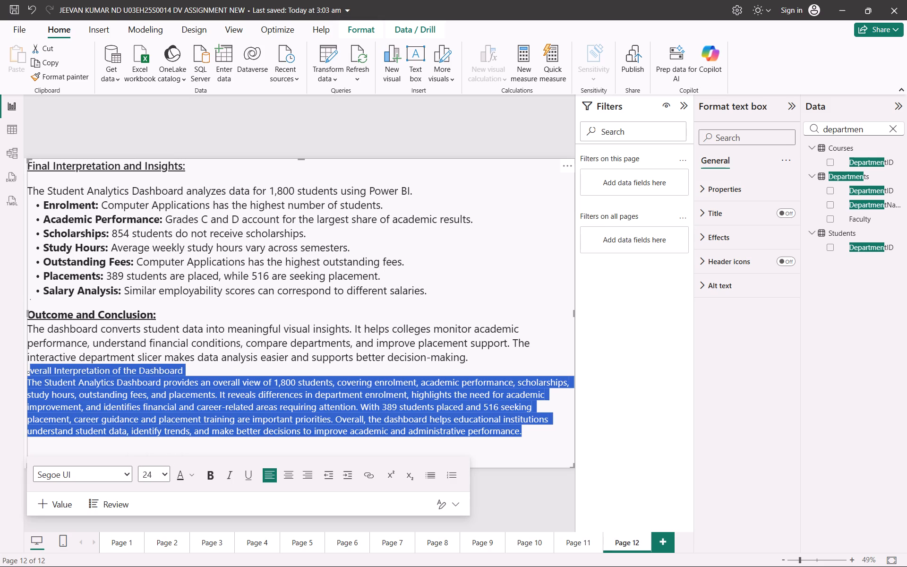
click(525, 432)
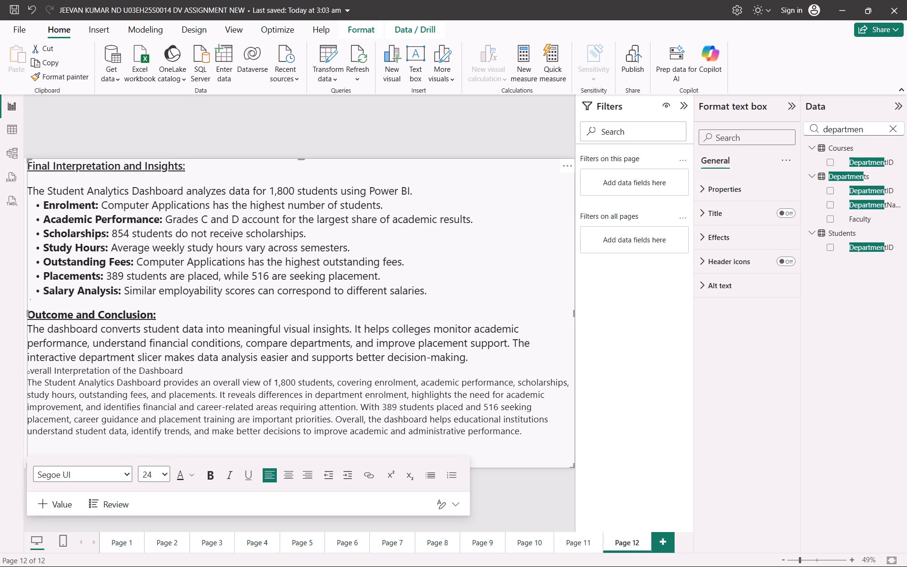
Delete the "Overall Interpretation of the Dashboard" heading text above the pasted paragraph.
click(188, 375)
key(BackSpace)
key(BackSpace)
key(BackSpace)
key(BackSpace)
key(BackSpace)
key(BackSpace)
key(BackSpace)
key(BackSpace)
key(BackSpace)
key(BackSpace)
key(BackSpace)
key(BackSpace)
key(BackSpace)
key(BackSpace)
key(BackSpace)
key(BackSpace)
key(BackSpace)
key(BackSpace)
key(BackSpace)
key(BackSpace)
key(BackSpace)
key(BackSpace)
key(BackSpace)
key(BackSpace)
key(BackSpace)
key(BackSpace)
key(BackSpace)
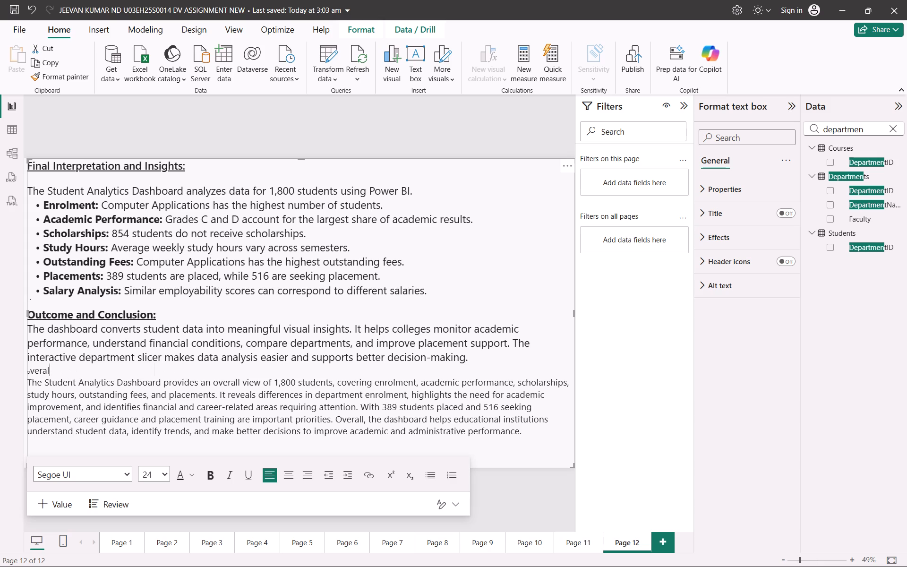
key(BackSpace)
key(BackSpace)
key(BackSpace)
key(BackSpace)
key(BackSpace)
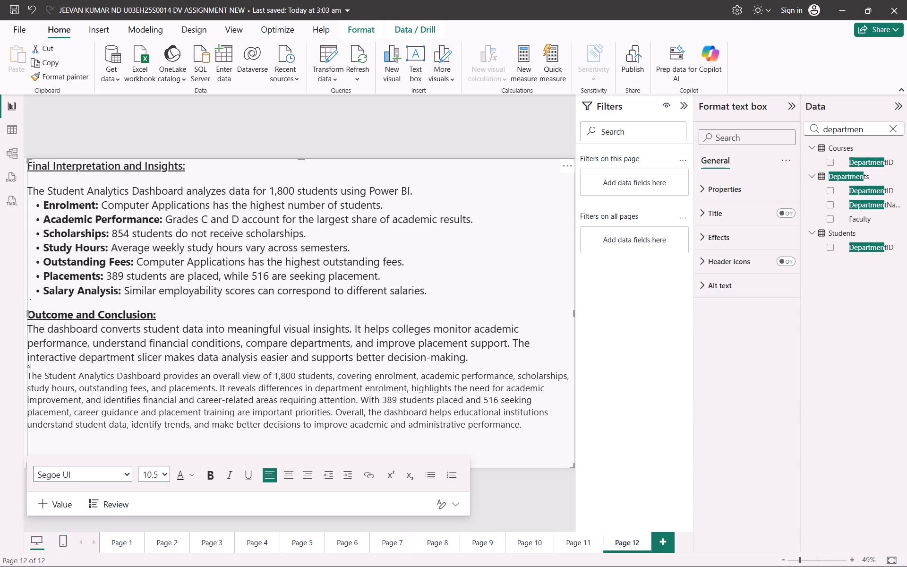
key(BackSpace)
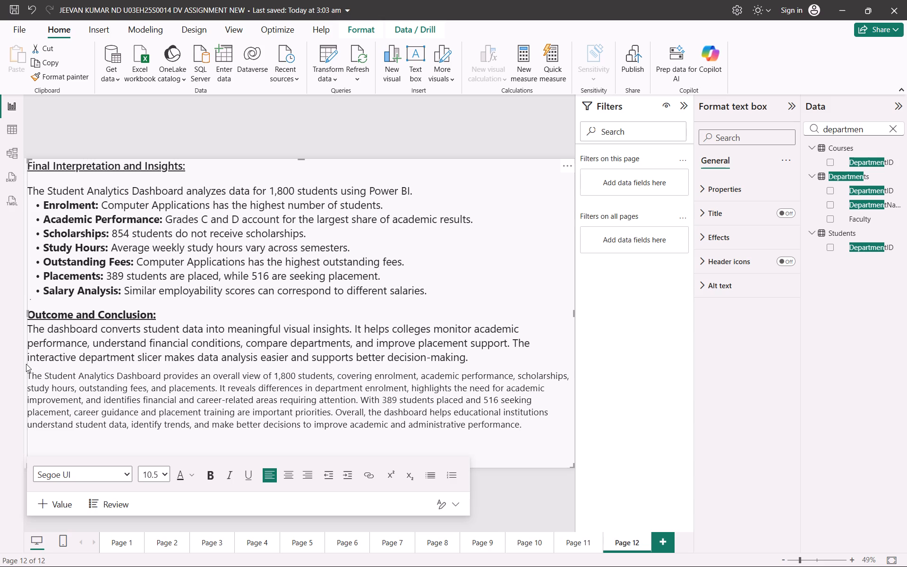
Change the font of the overall interpretation paragraph below the conclusion to Segoe (Bold).
click(52, 333)
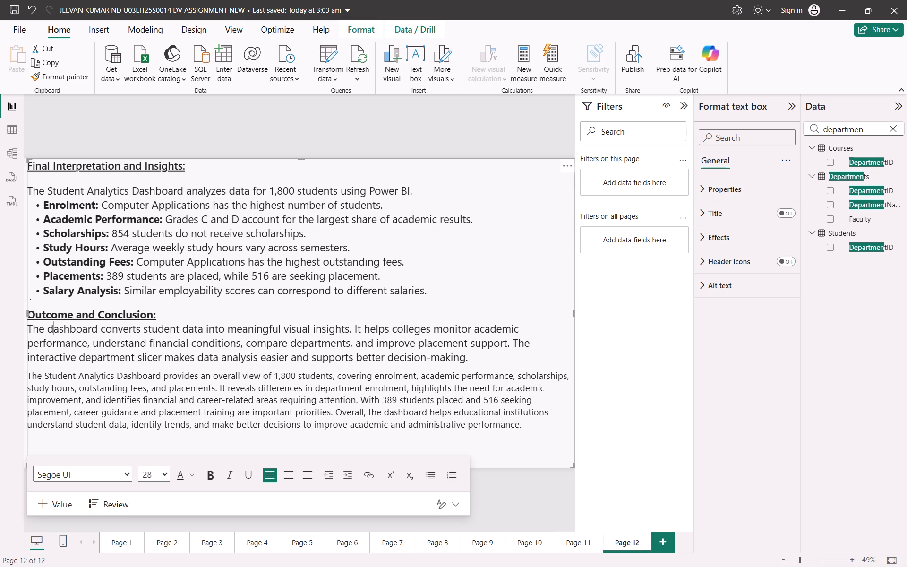
drag(28, 380, 272, 456)
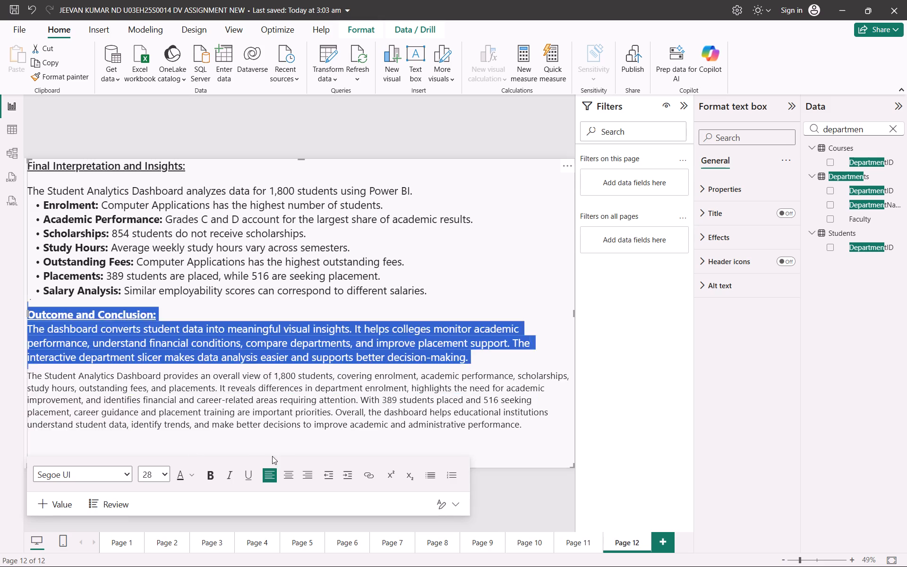
drag(272, 456, 293, 455)
click(125, 472)
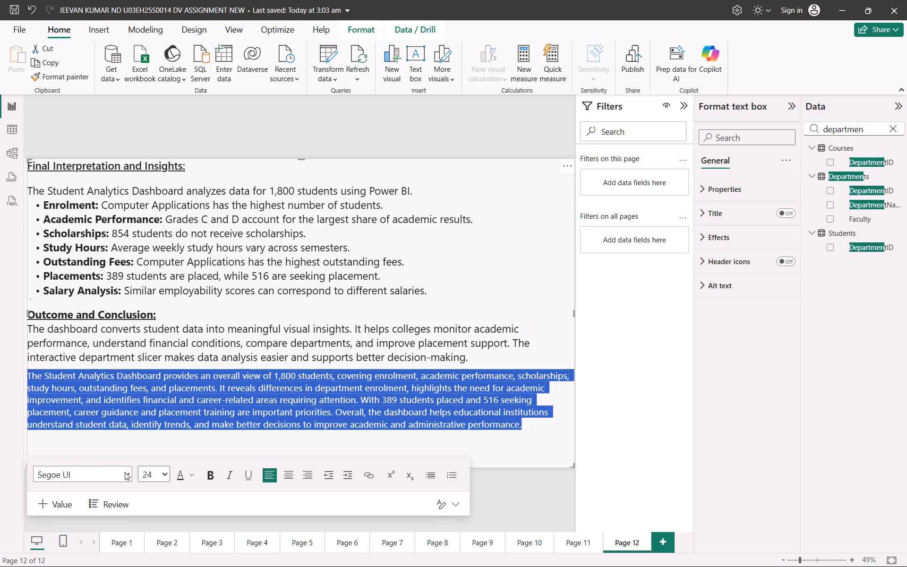
click(86, 438)
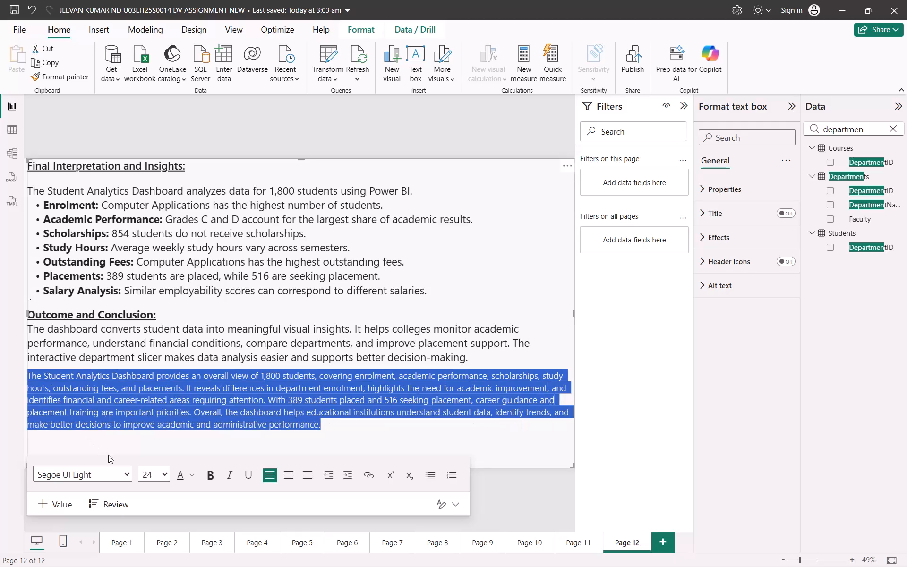
click(124, 477)
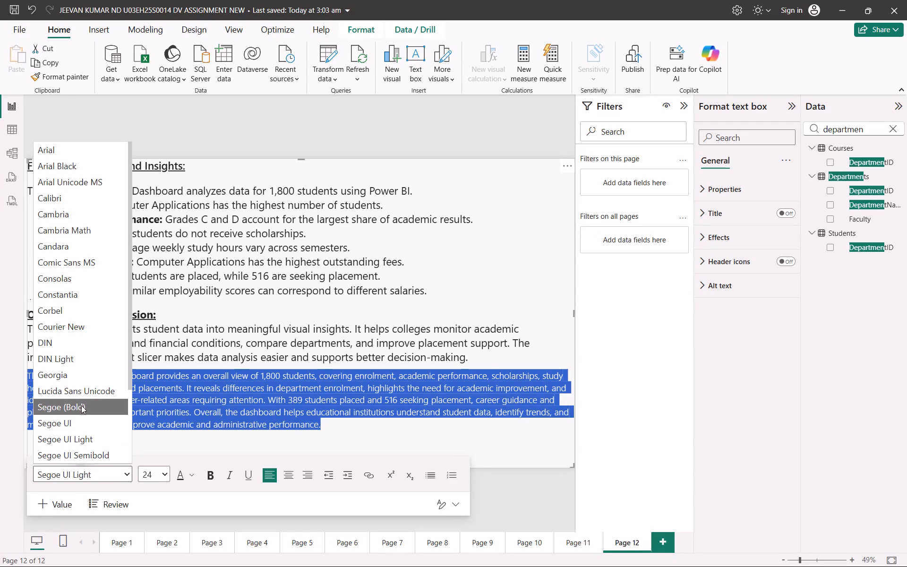
click(81, 405)
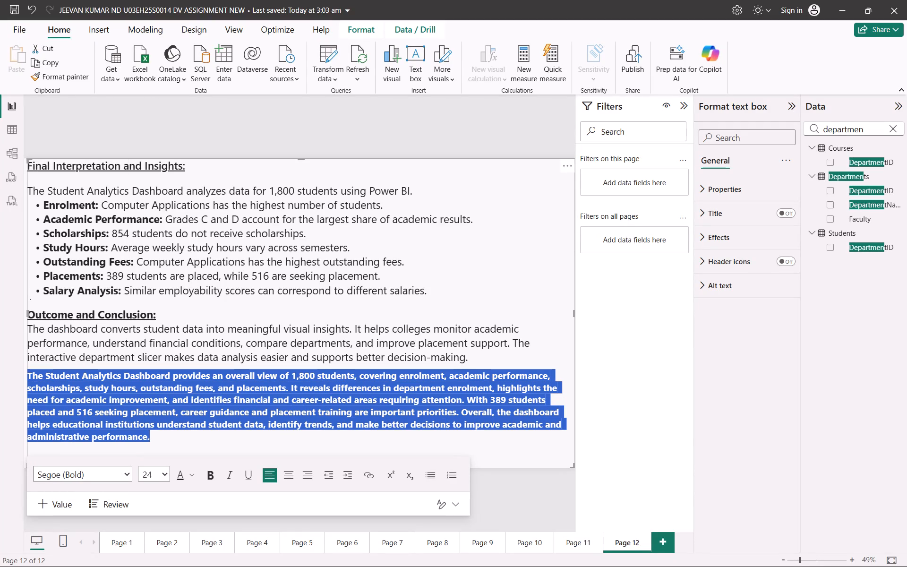
Change the font of the paragraph under the "Outcome and Conclusion:" heading to Segoe (Bold).
click(512, 358)
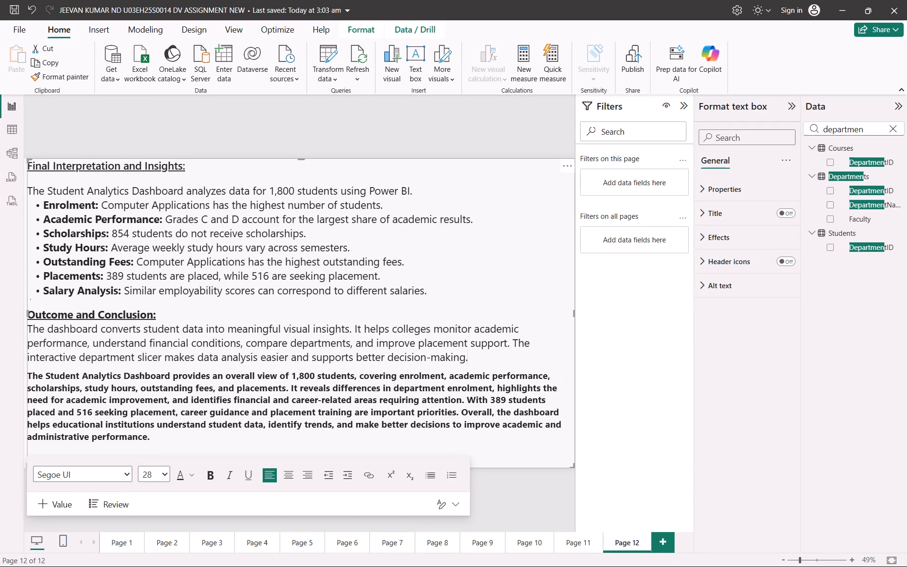
drag(512, 358, 29, 326)
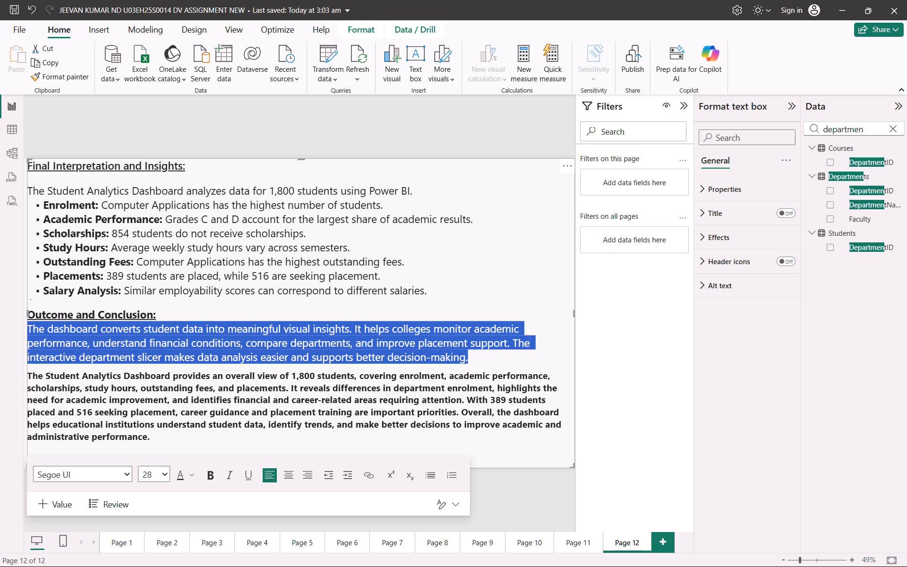
click(127, 470)
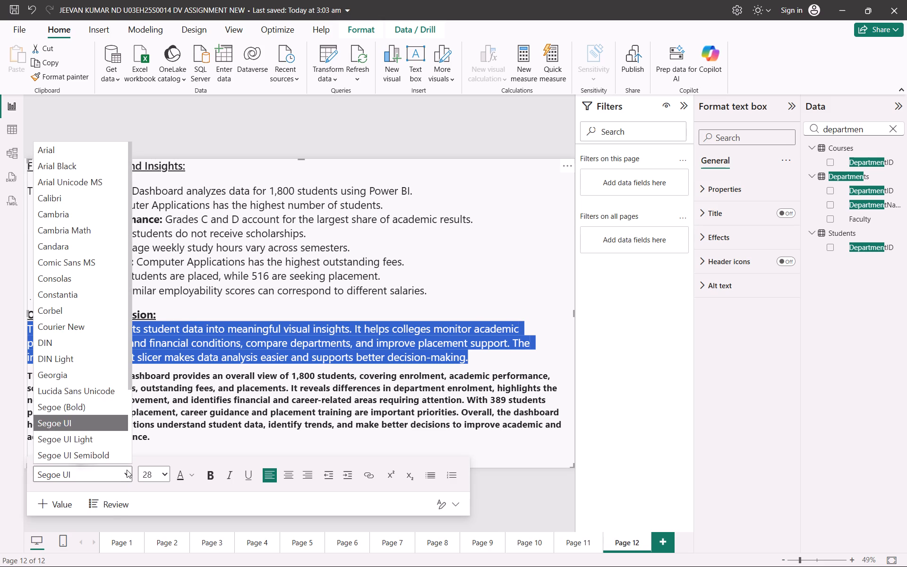
click(68, 412)
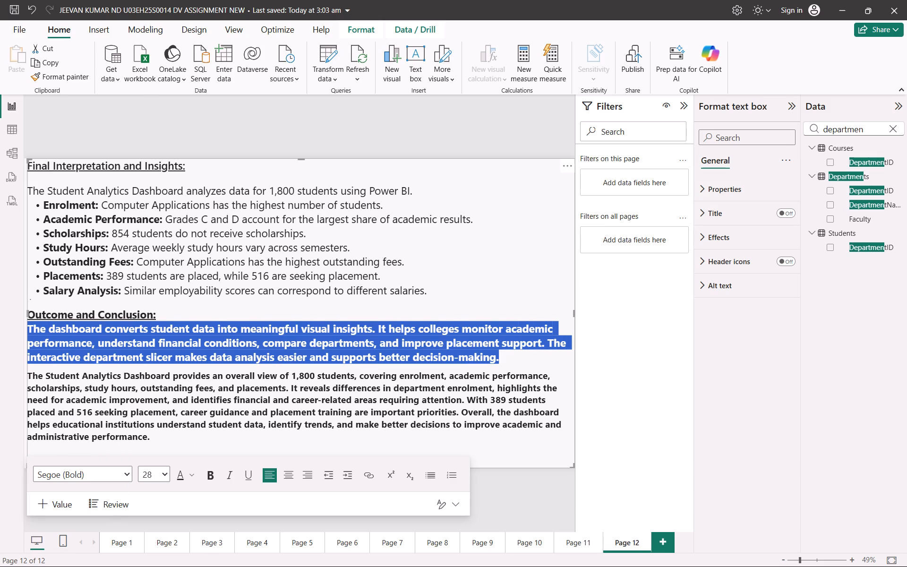
click(420, 295)
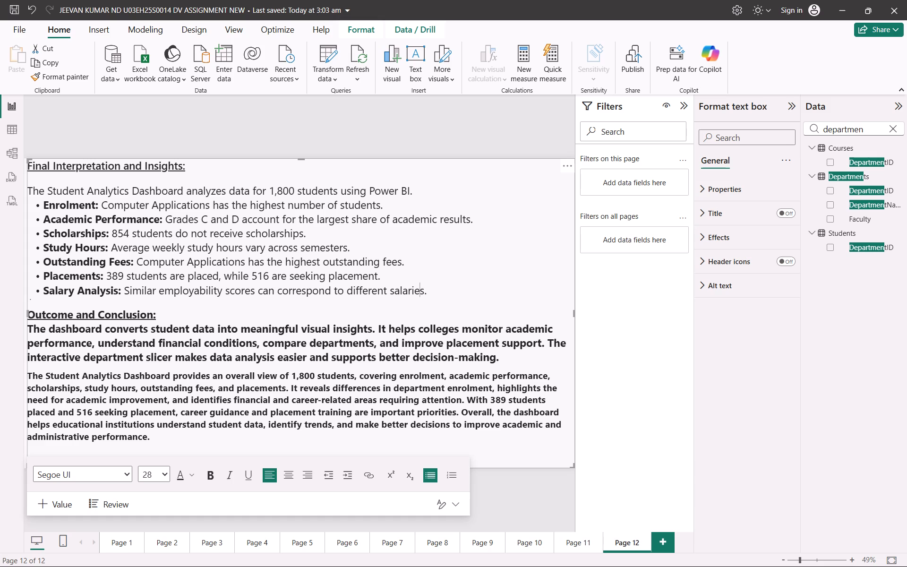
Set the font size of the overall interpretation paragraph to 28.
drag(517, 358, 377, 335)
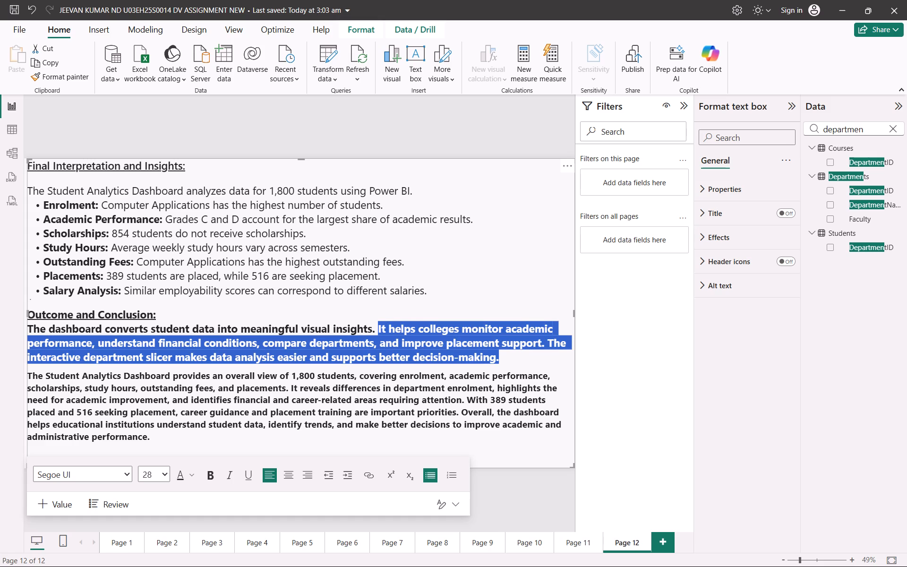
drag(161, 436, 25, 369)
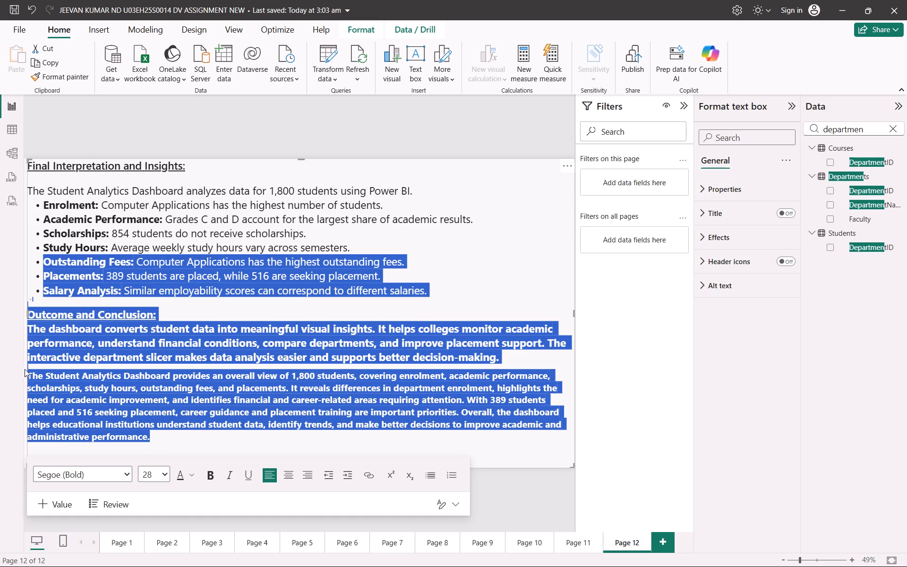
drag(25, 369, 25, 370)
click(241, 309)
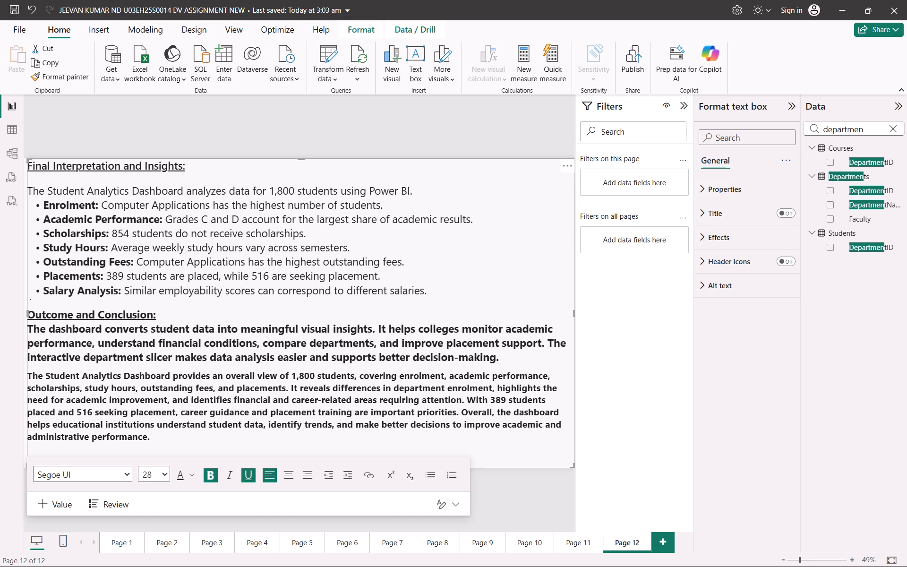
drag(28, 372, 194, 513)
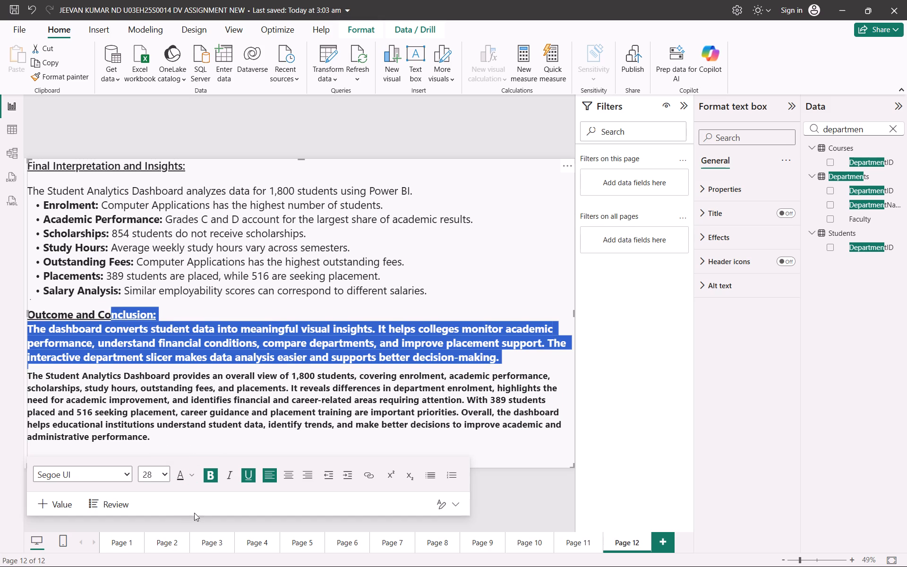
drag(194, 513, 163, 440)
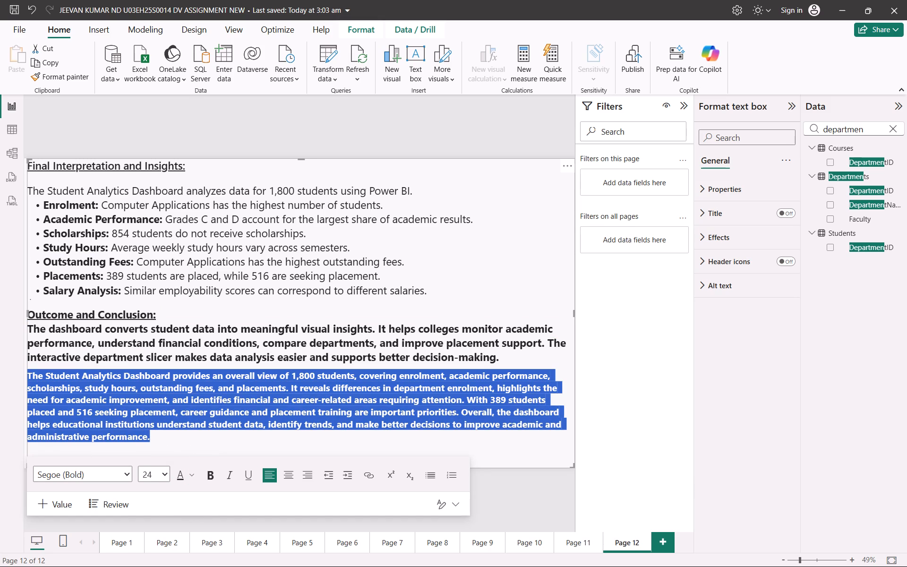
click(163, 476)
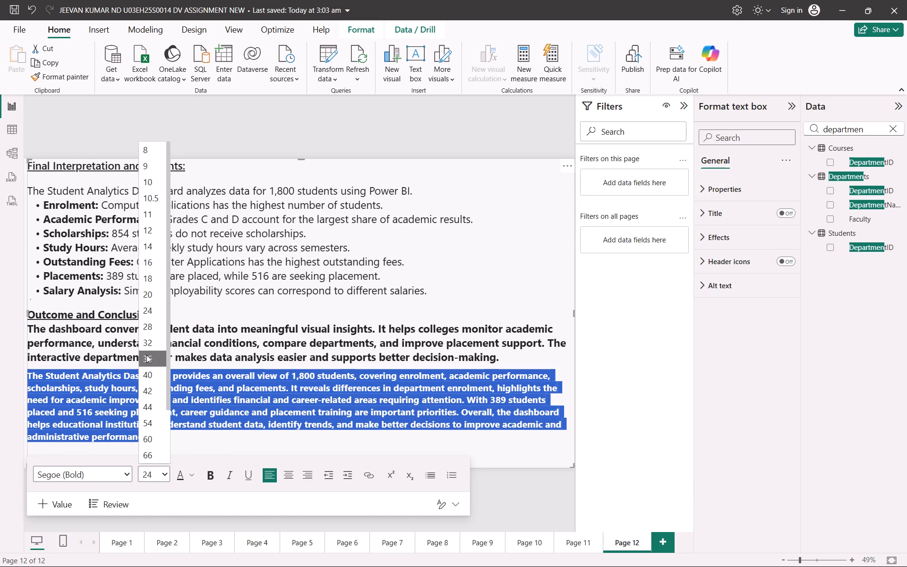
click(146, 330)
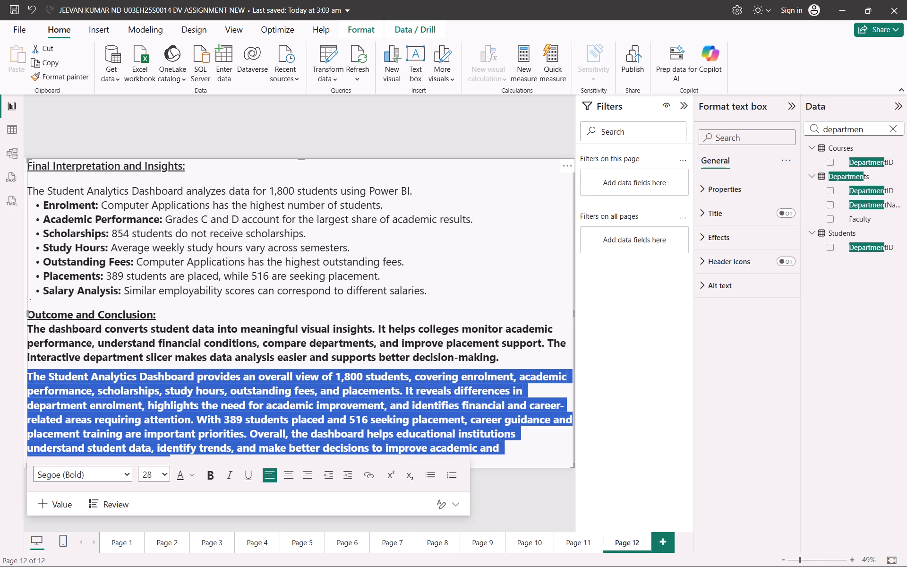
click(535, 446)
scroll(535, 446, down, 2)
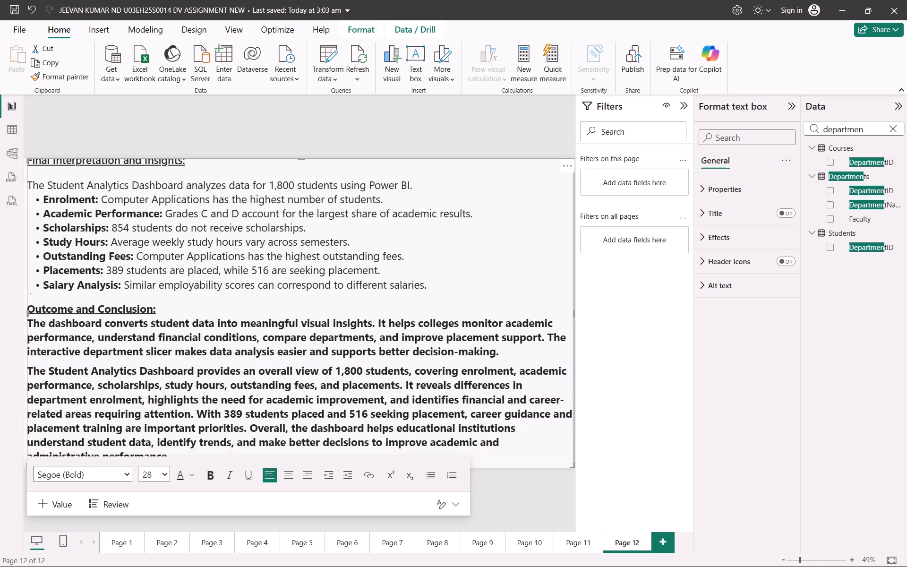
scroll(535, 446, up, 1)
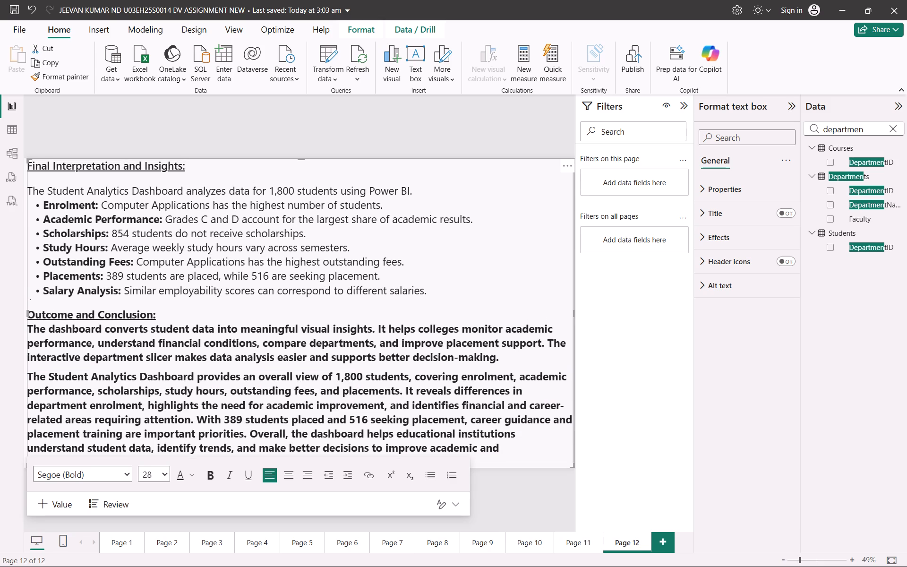
Set the font size of both paragraphs below the "Outcome and Conclusion:" heading to 24.
drag(28, 329, 376, 507)
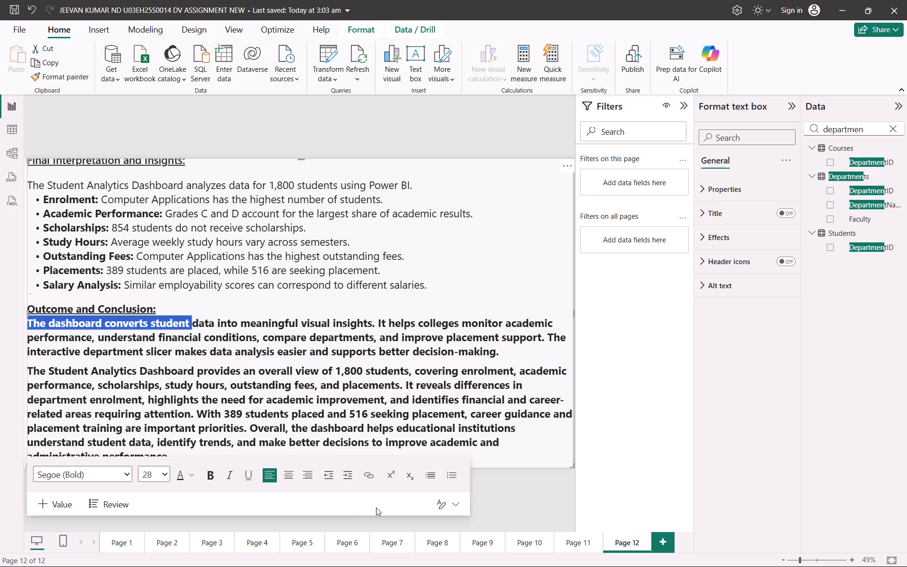
drag(376, 507, 230, 472)
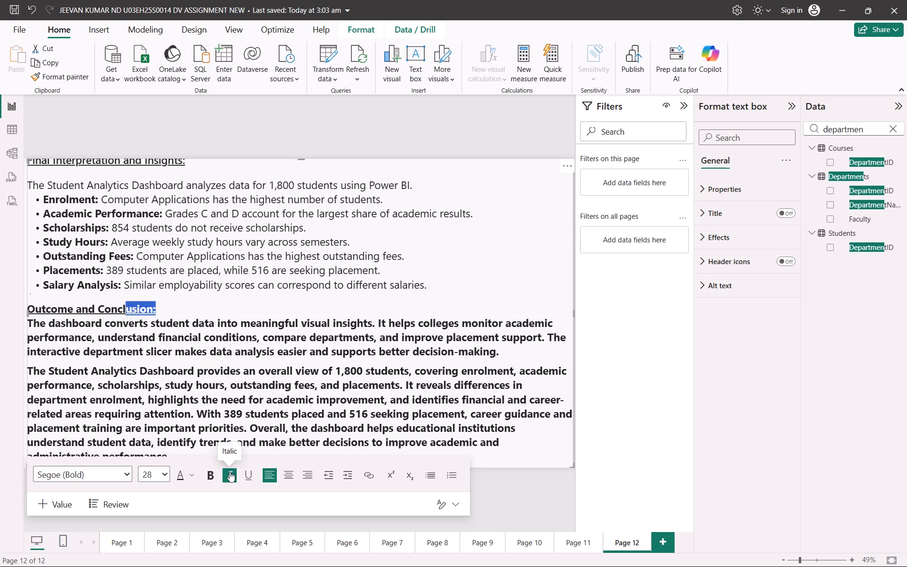
drag(230, 472, 178, 455)
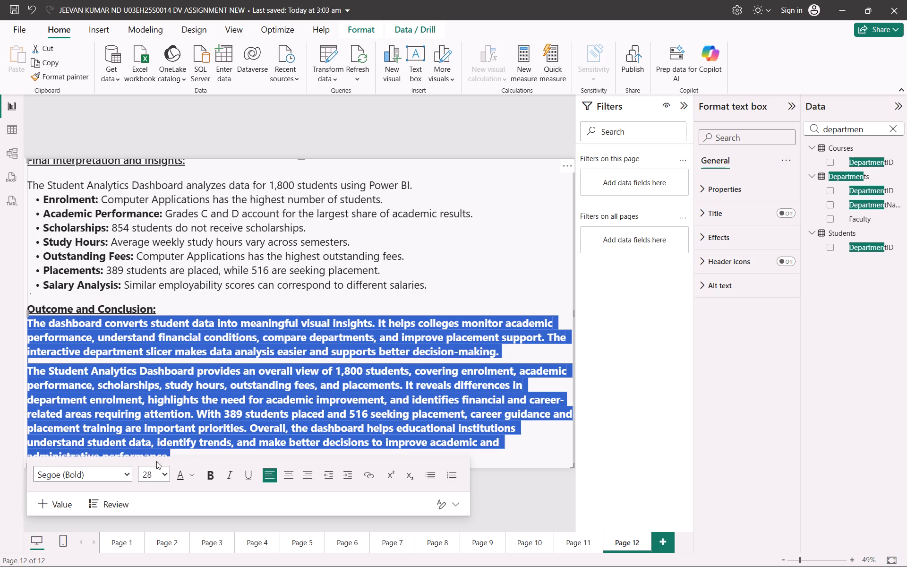
click(157, 472)
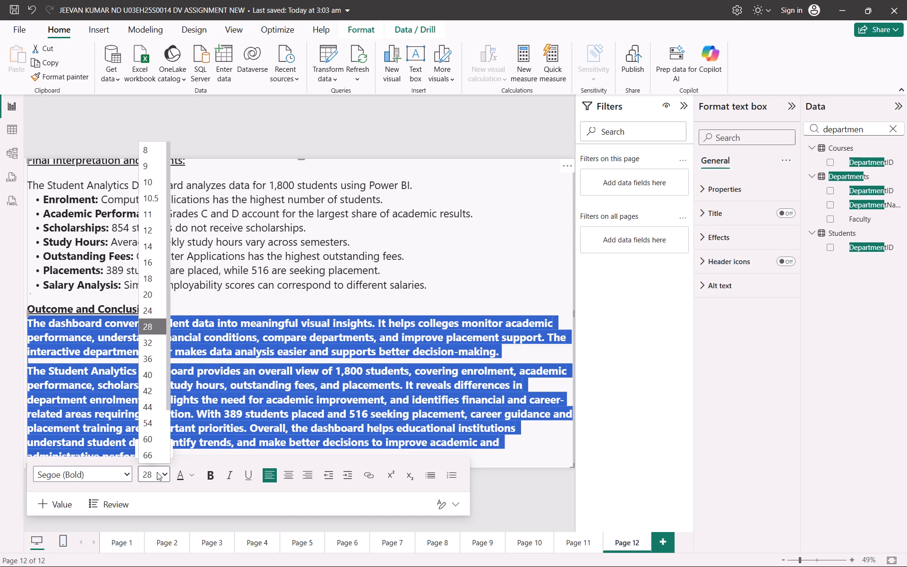
key(2)
key(6)
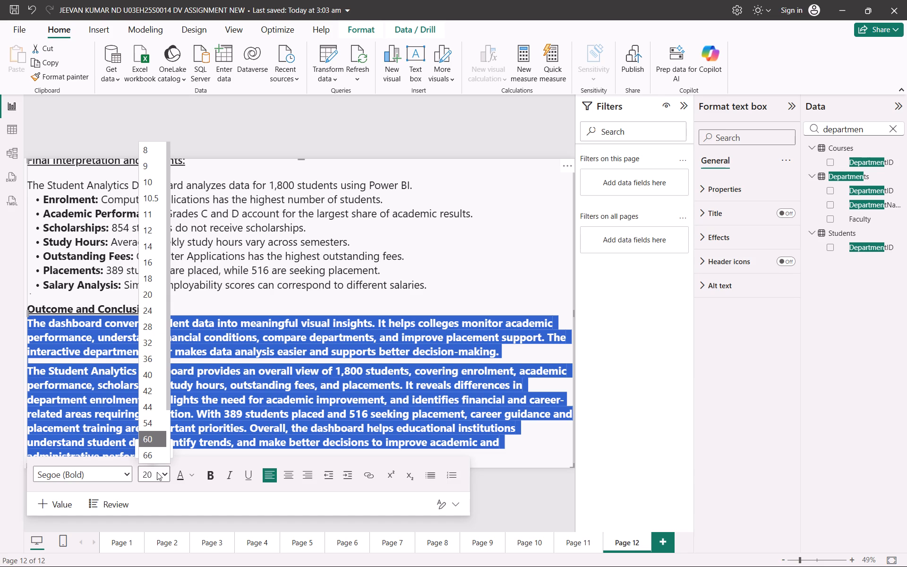
key(BackSpace)
double_click(145, 473)
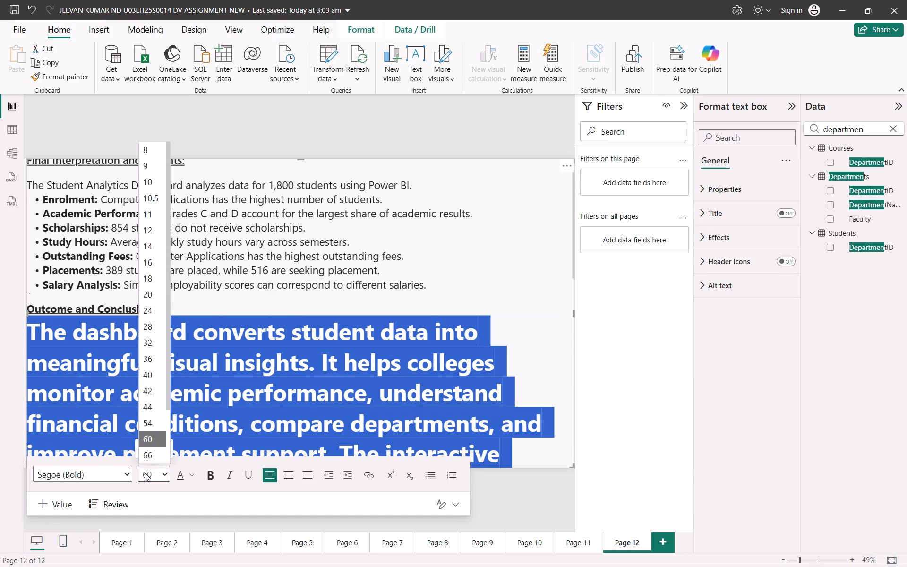
click(147, 315)
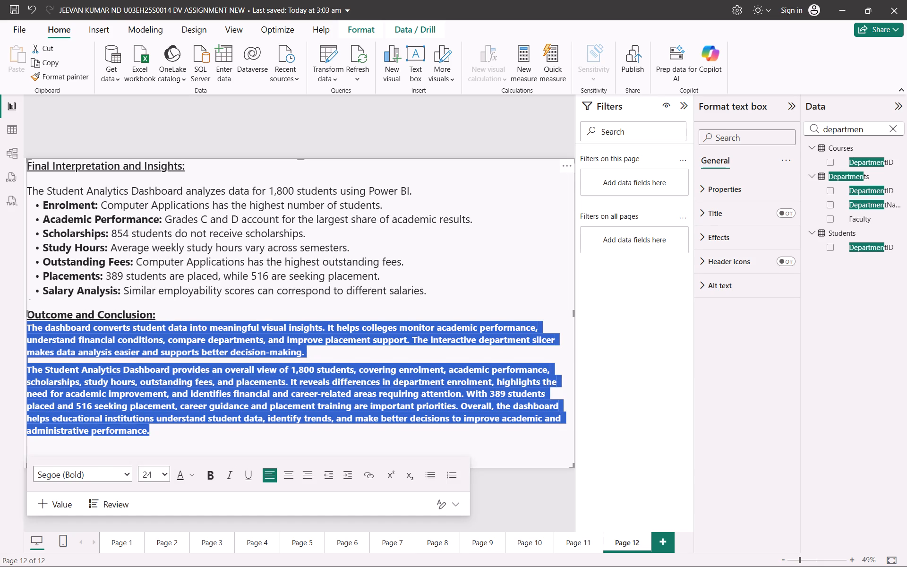
click(375, 352)
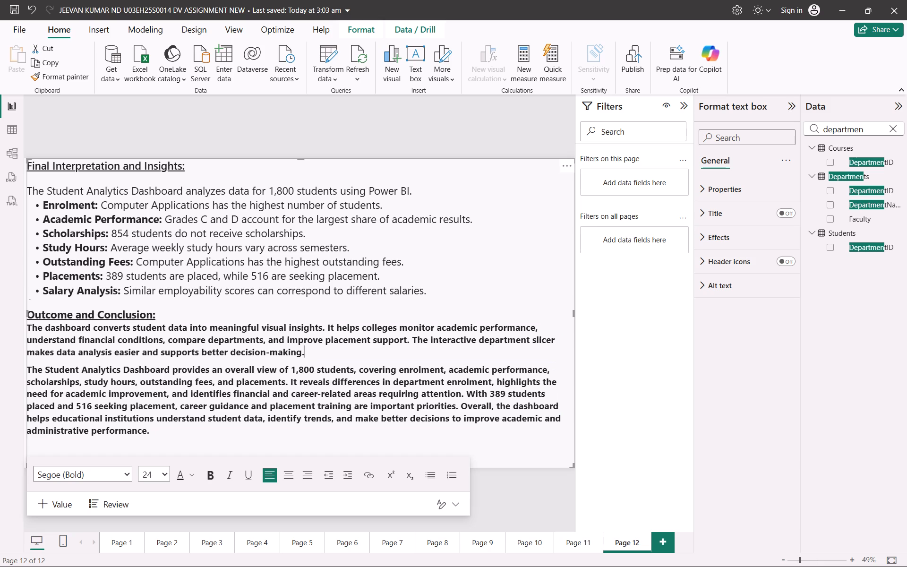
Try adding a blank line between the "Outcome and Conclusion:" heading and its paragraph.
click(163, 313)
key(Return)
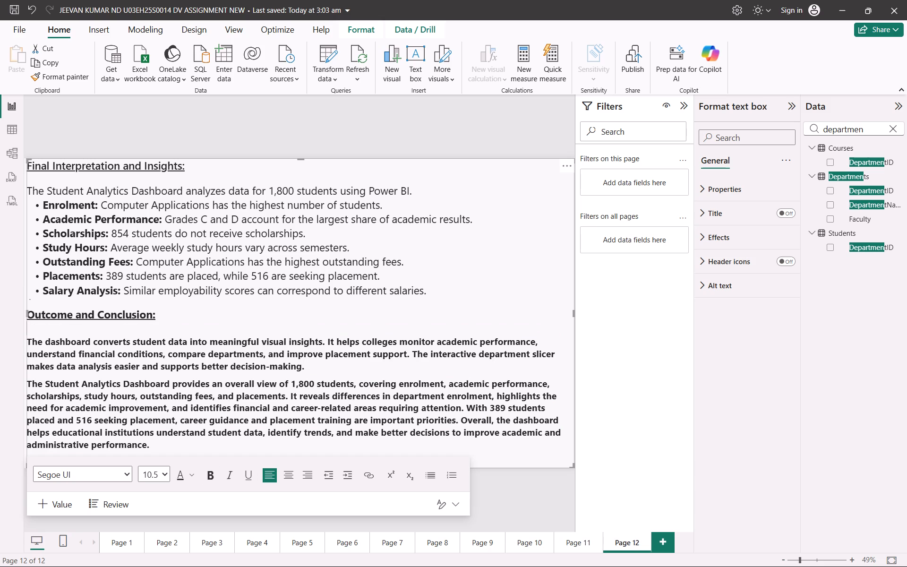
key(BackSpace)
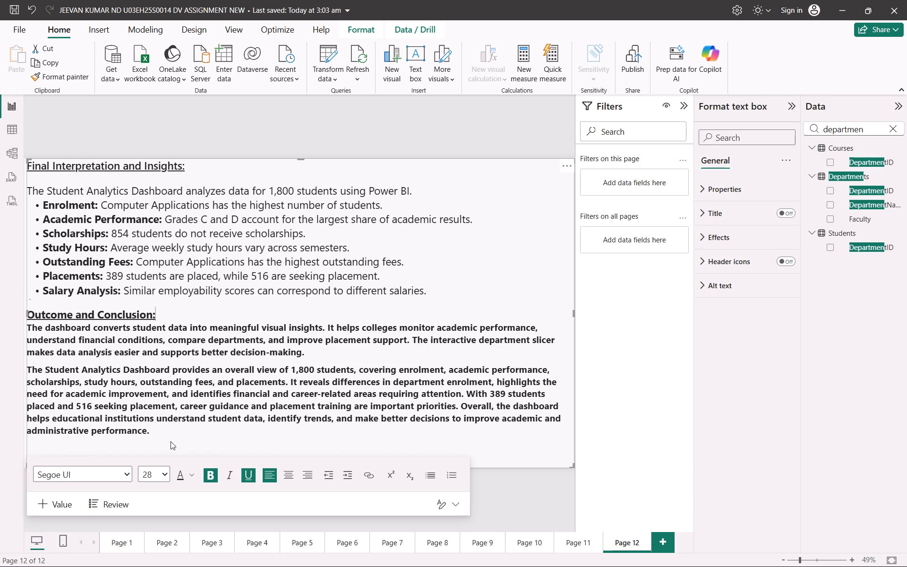
Save the report with the finished text box on Page 12.
click(171, 441)
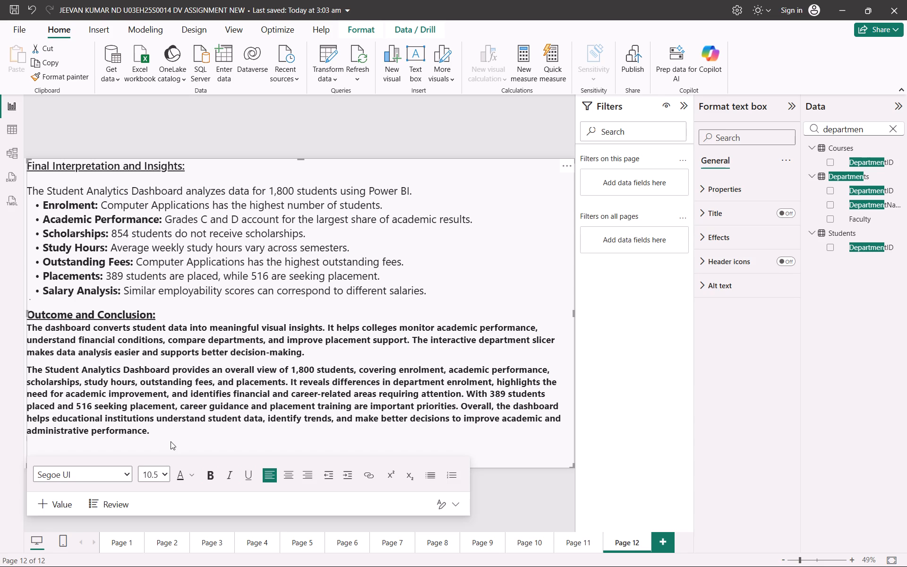